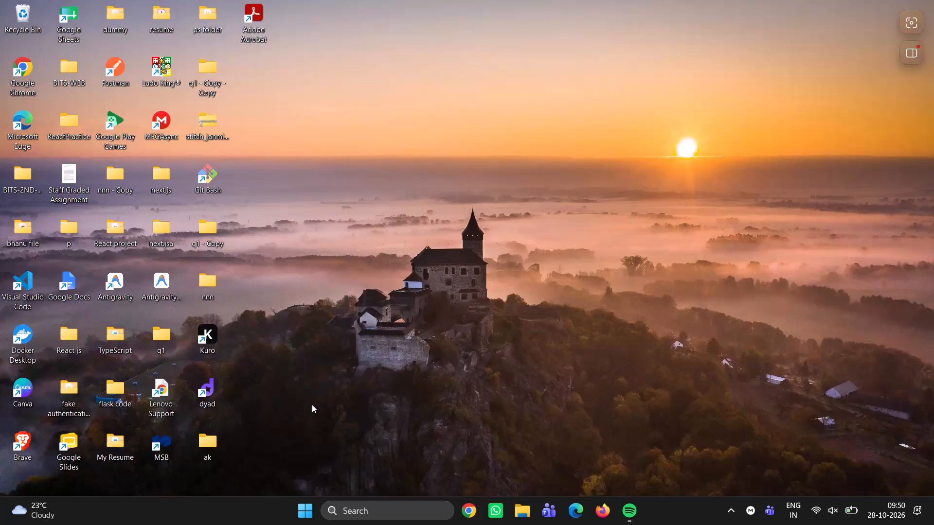
Open the Nxtwave learning portal in Google Chrome under the first listed user profile.
click(460, 514)
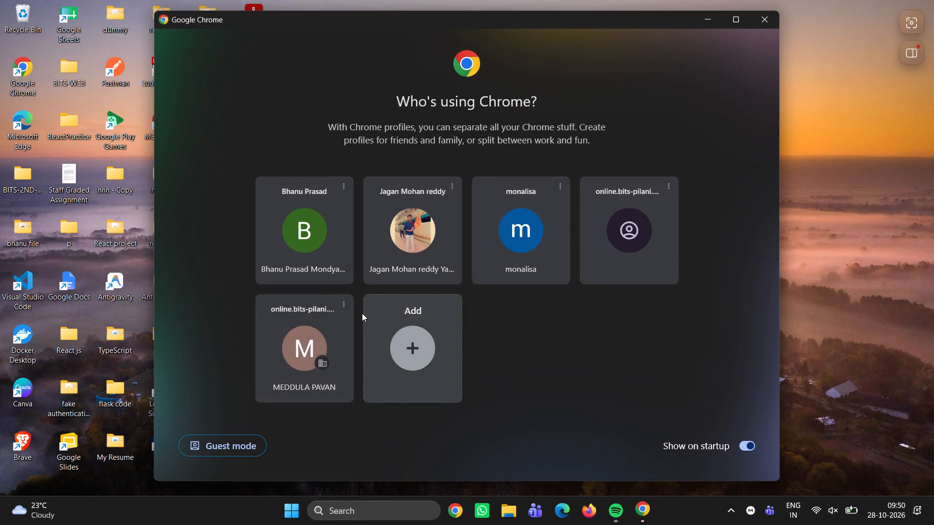
click(303, 229)
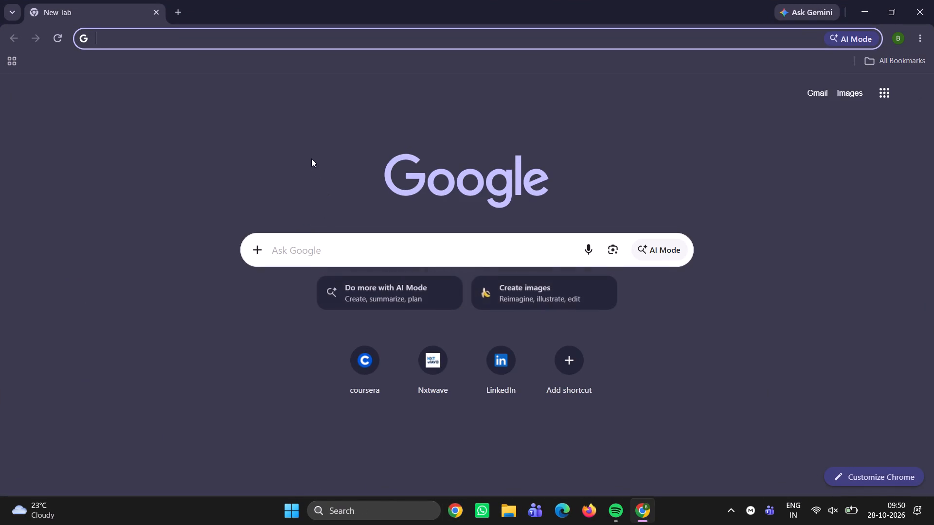
click(437, 365)
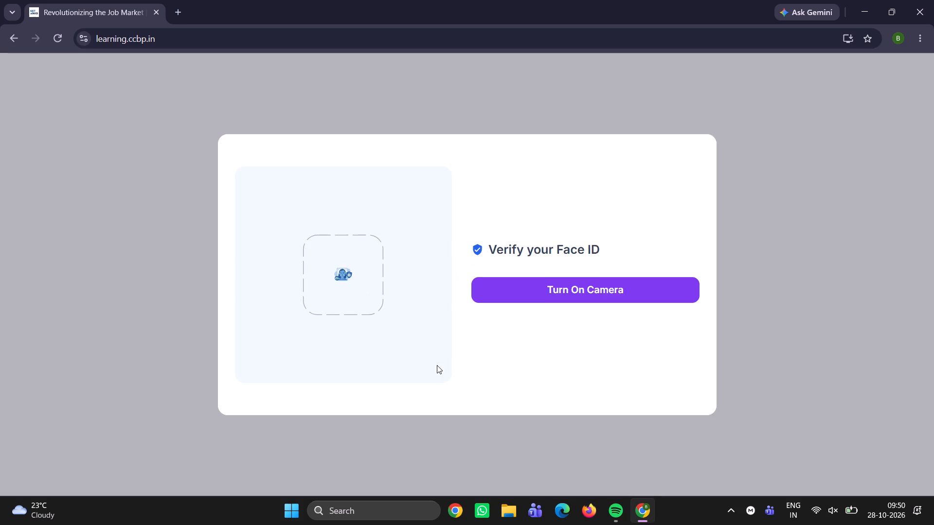
Turn on the camera and complete the Face ID verification to enter the learning portal.
click(544, 299)
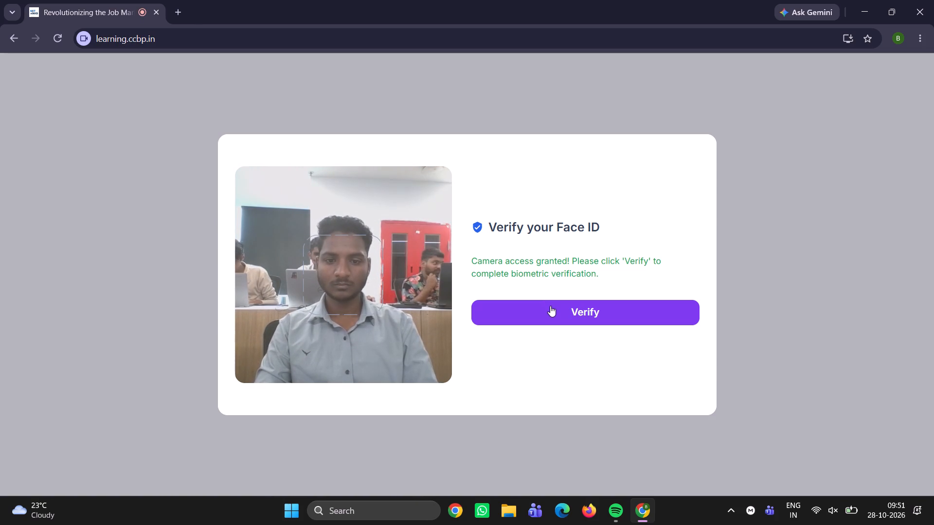
click(550, 306)
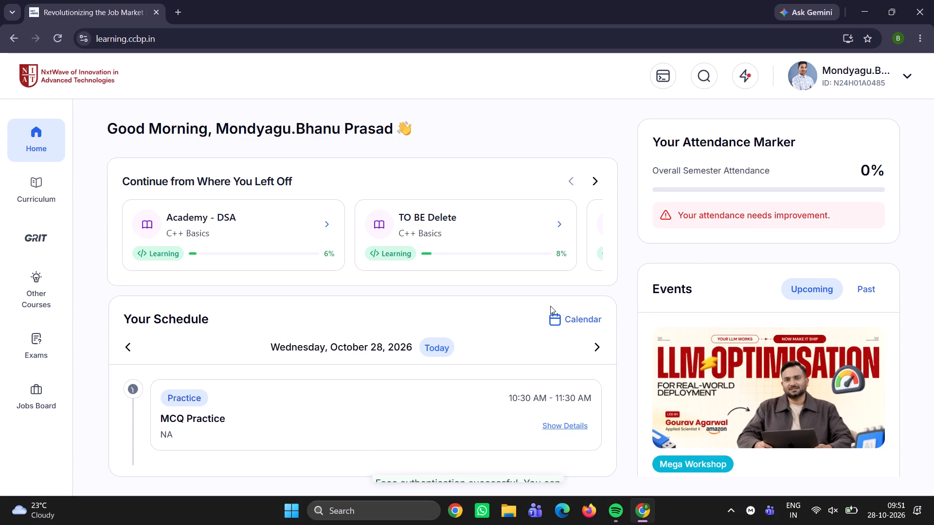
Search the learning portal for "adding a combo chart".
click(712, 75)
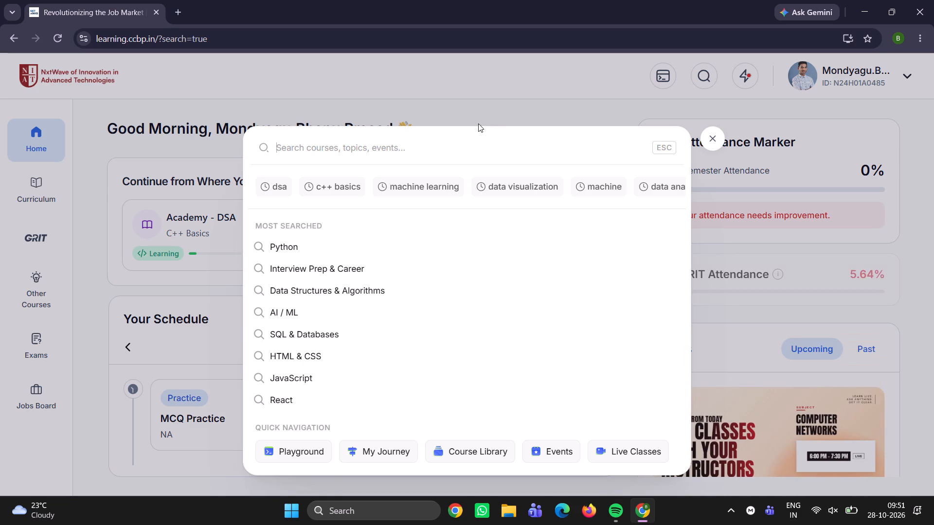
click(463, 173)
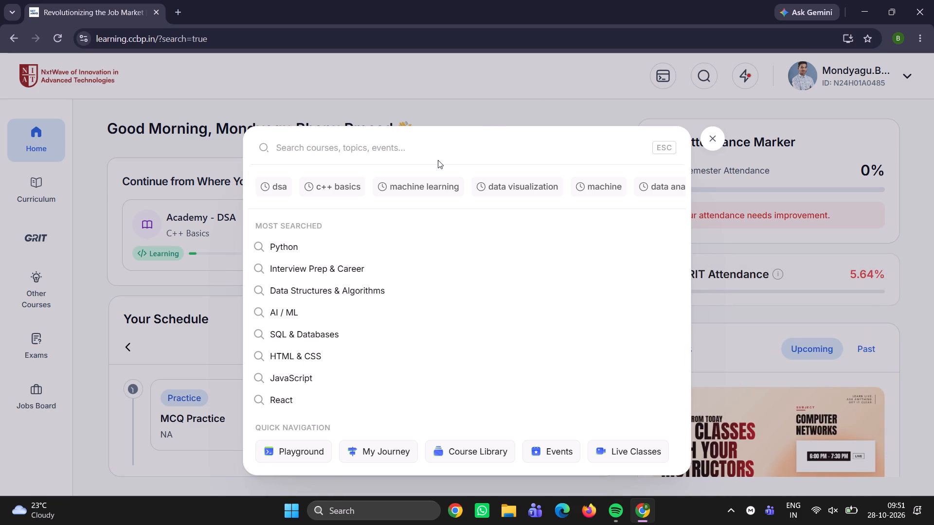
click(438, 160)
click(406, 152)
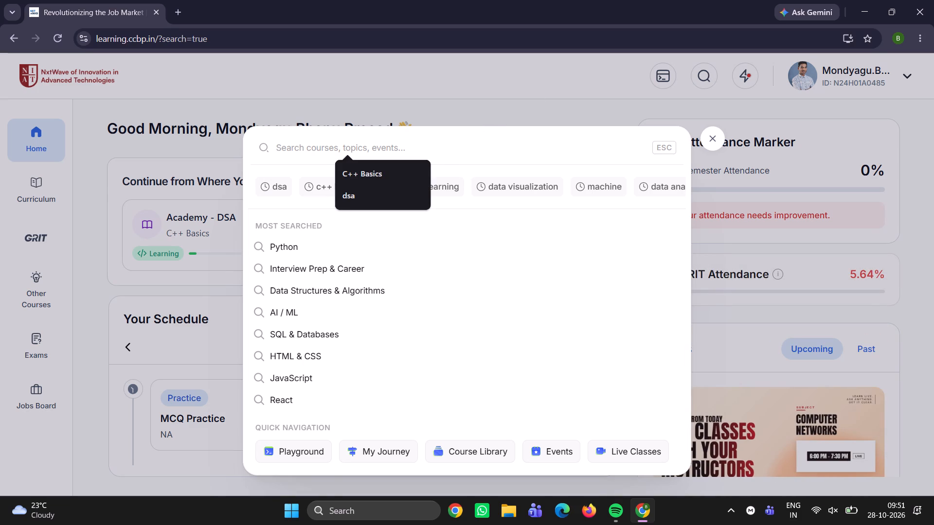
text(adding)
key(space)
key(space)
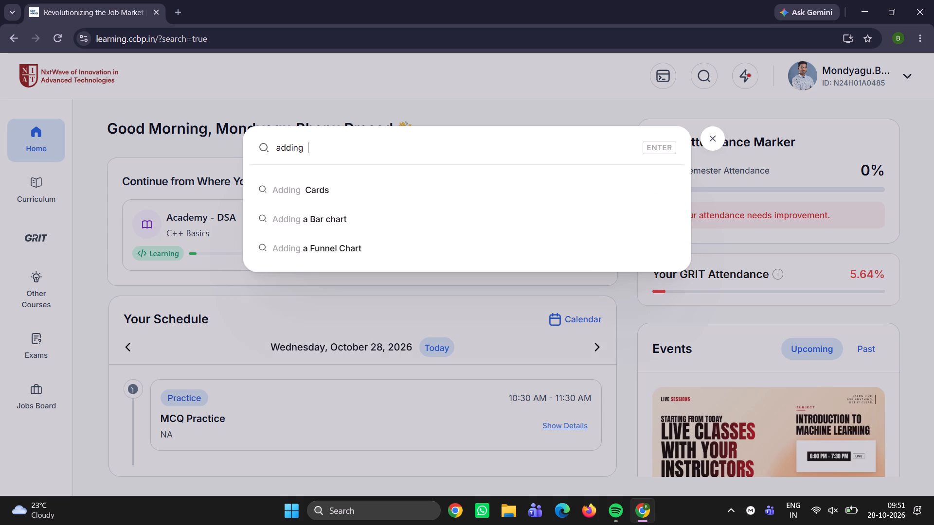
text(a combo)
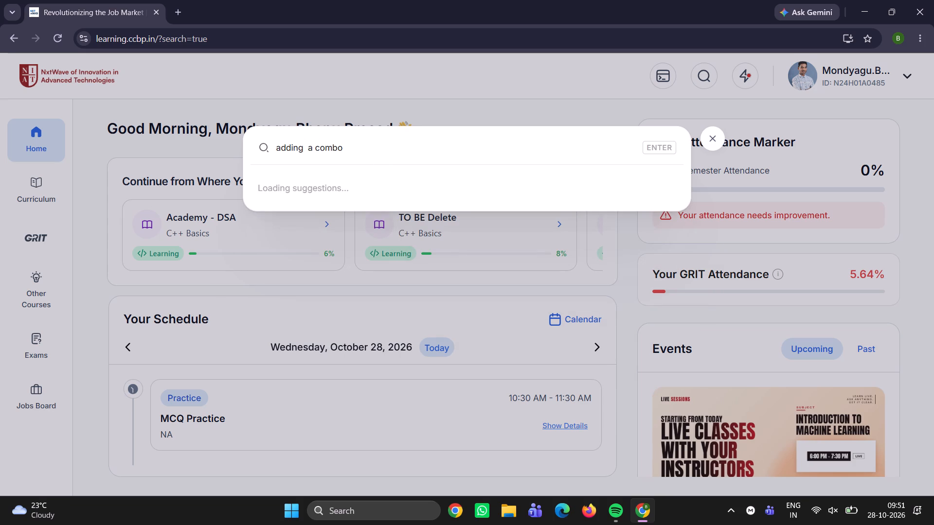
click(304, 141)
key(Right)
key(backslash)
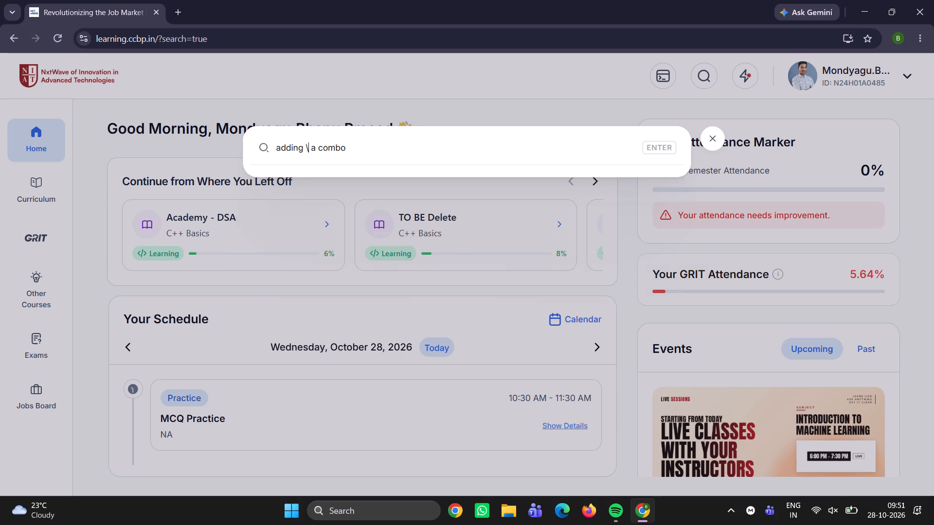
key(BackSpace)
key(BackSpace)
click(346, 148)
key(space)
text(char)
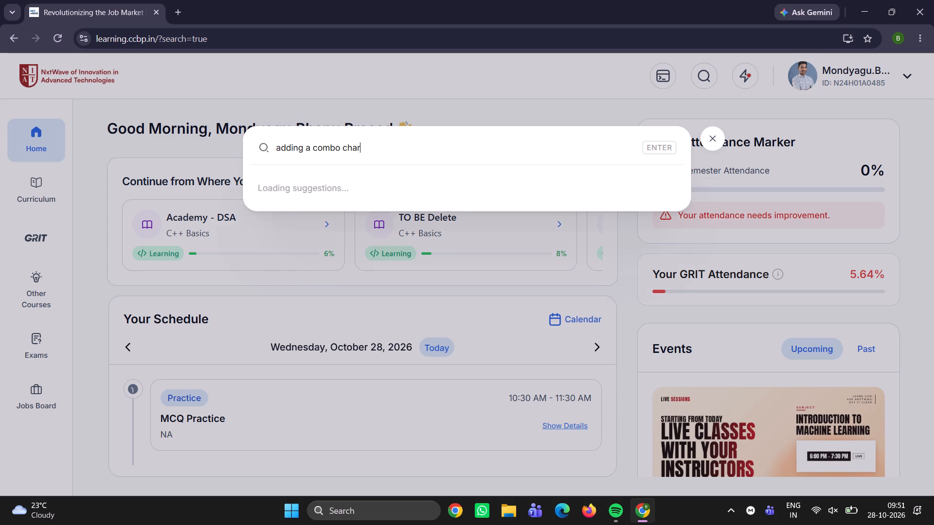
key(t)
key(Return)
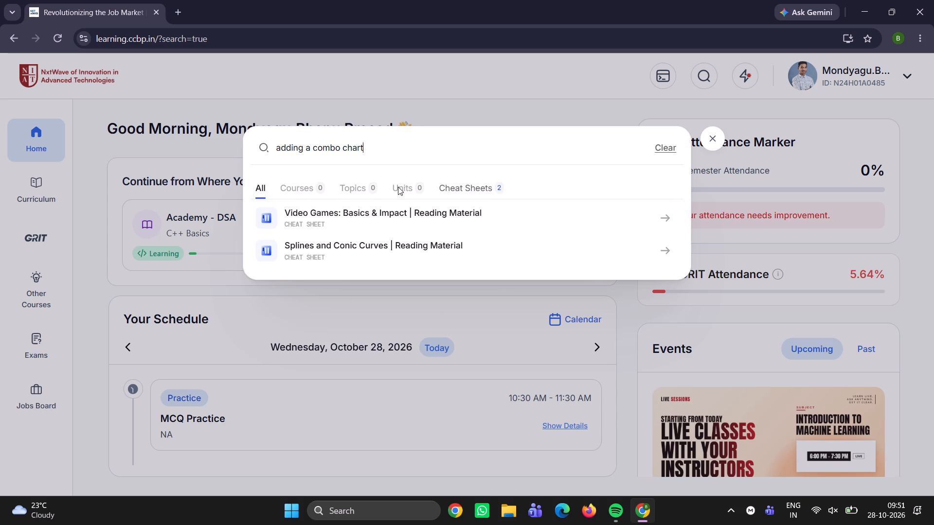
Filter the search results to Cheat Sheets, check them, and return to all results.
click(483, 185)
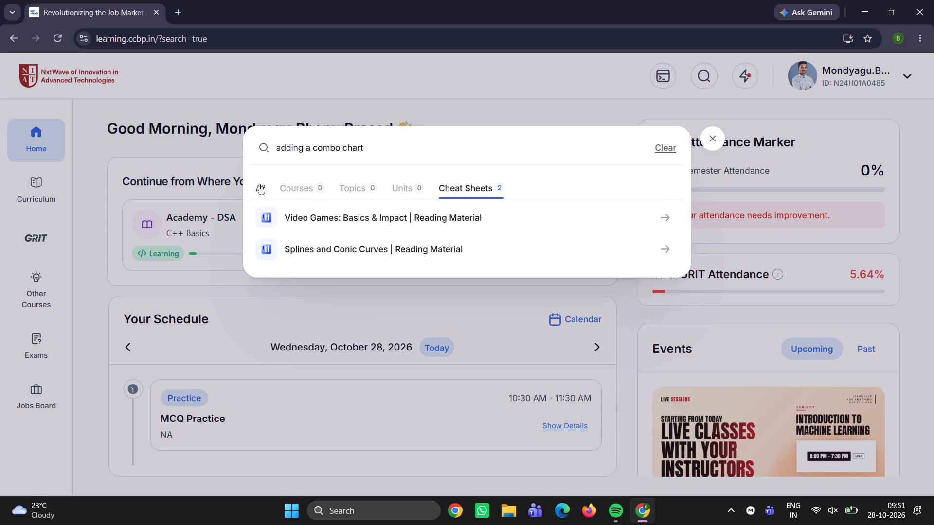
click(260, 185)
double_click(260, 185)
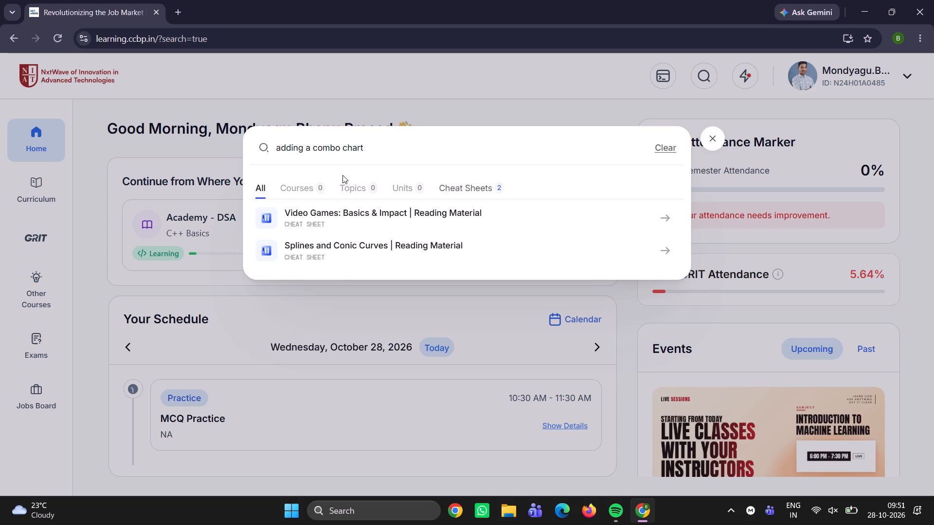
Clear the portal search and enter the new query "adding a combo chat".
click(309, 148)
click(396, 159)
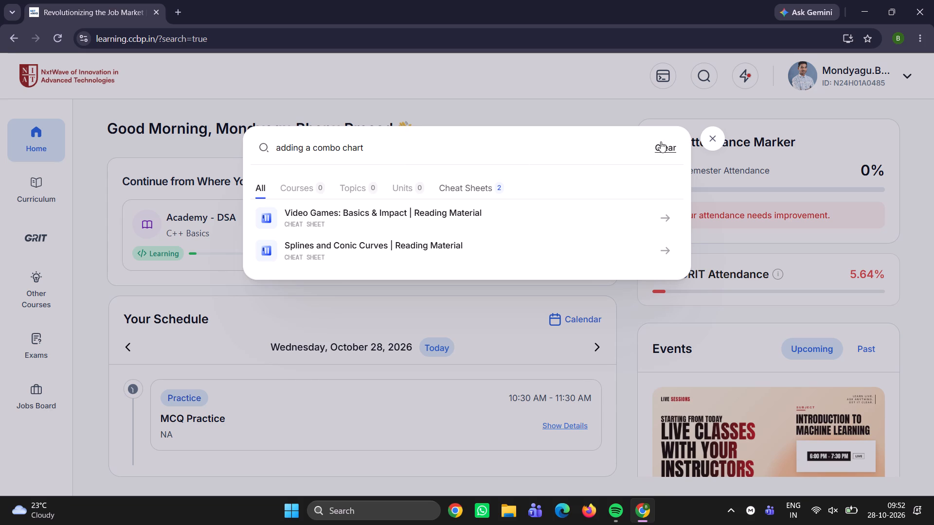
click(662, 143)
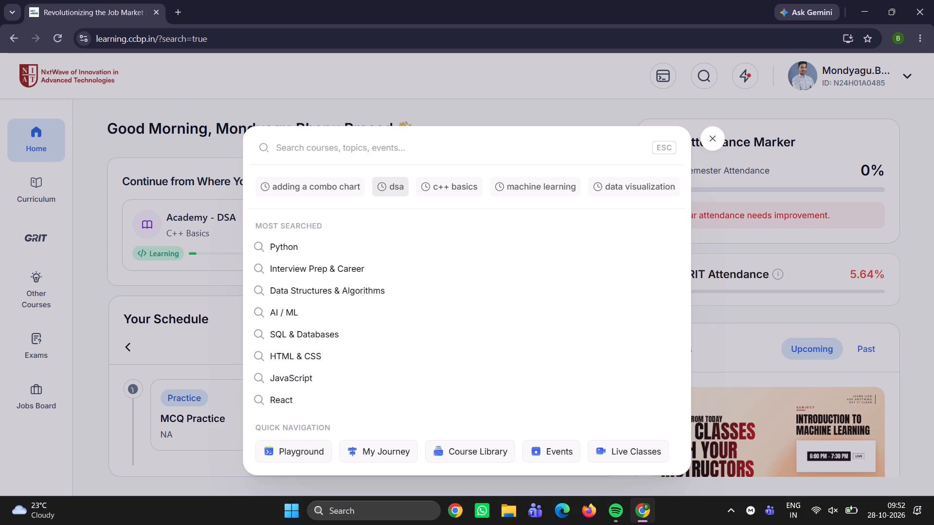
click(389, 149)
text(adding a)
key(space)
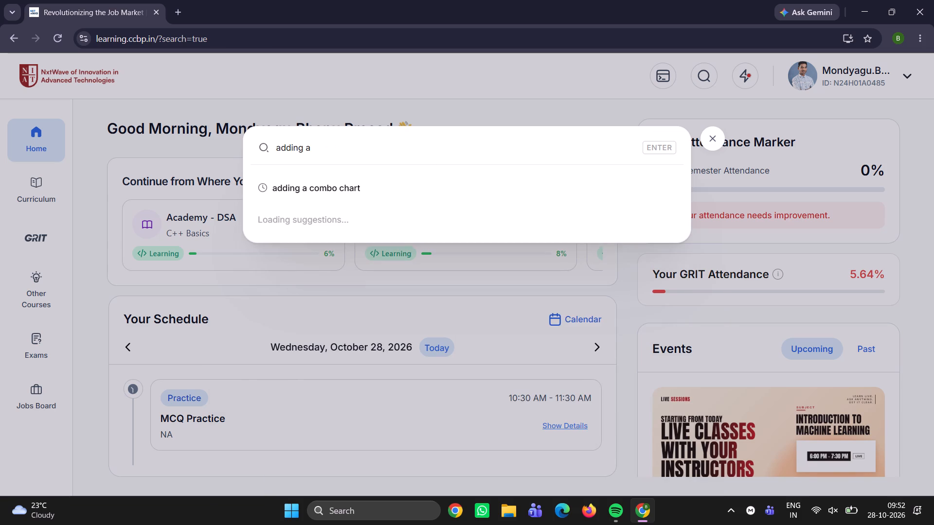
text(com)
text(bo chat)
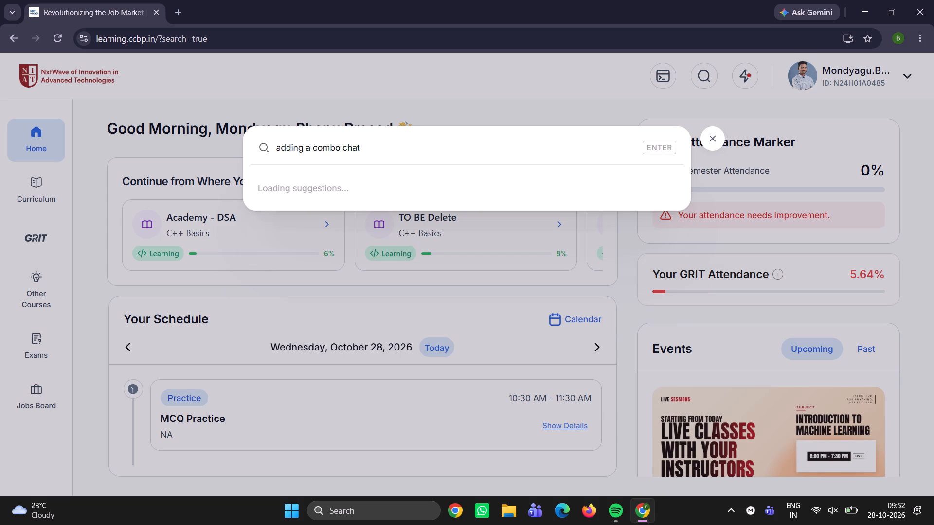
Correct the portal search query to "adding a combo chart" and run the search.
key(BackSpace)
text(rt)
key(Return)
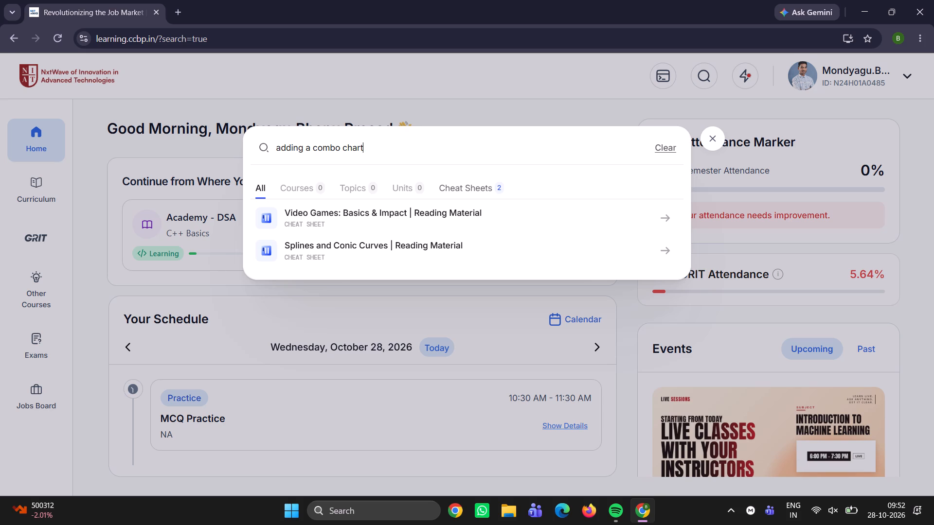
Open a new browser tab and start an address bar query beginning with "wha".
click(174, 5)
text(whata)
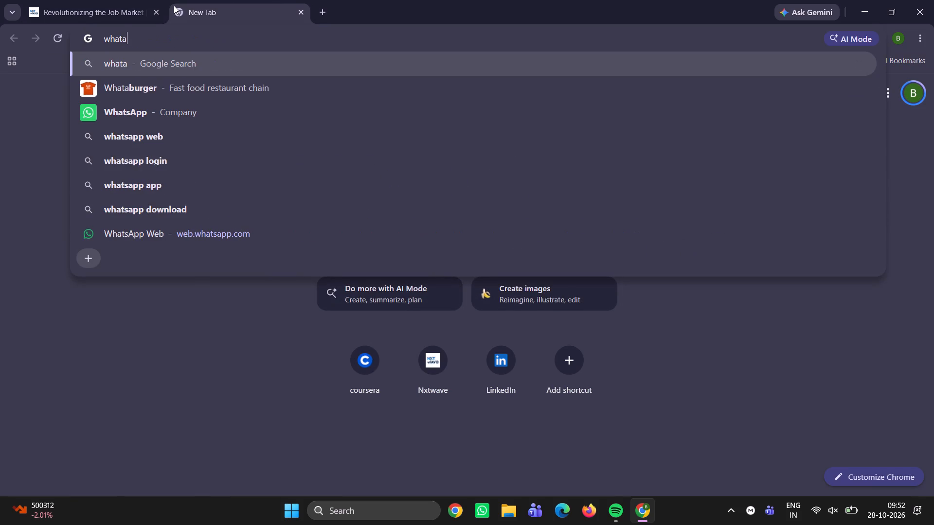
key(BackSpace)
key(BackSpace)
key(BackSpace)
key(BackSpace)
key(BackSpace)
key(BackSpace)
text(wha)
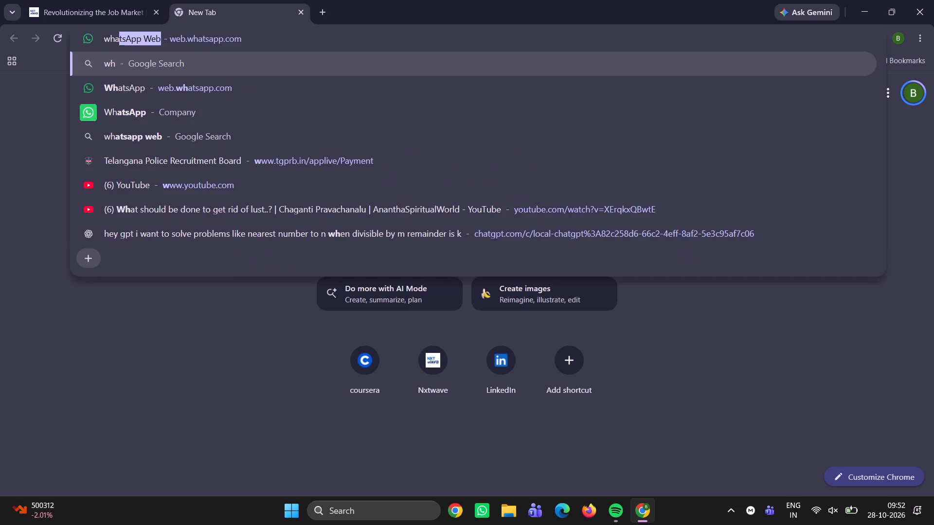
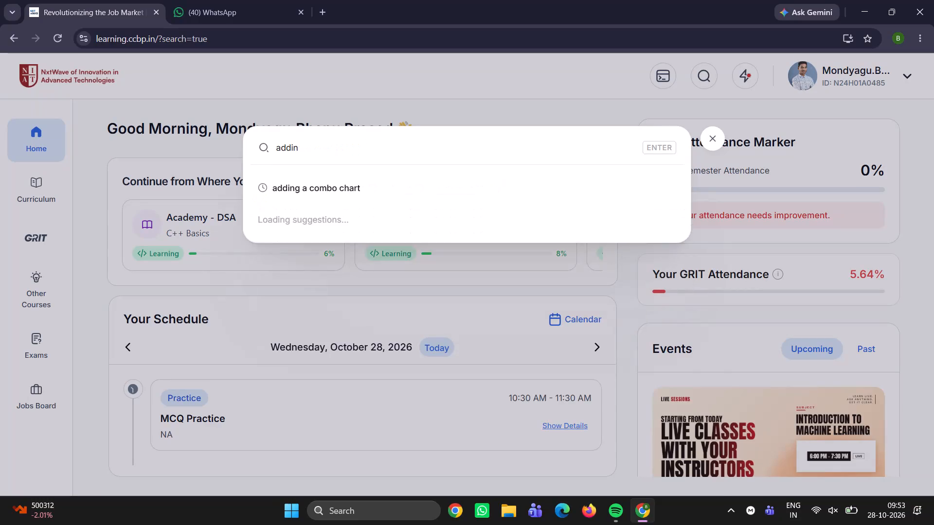
Replace the learning portal's search query with one starting "advanced visuali" to look for advanced visualization material.
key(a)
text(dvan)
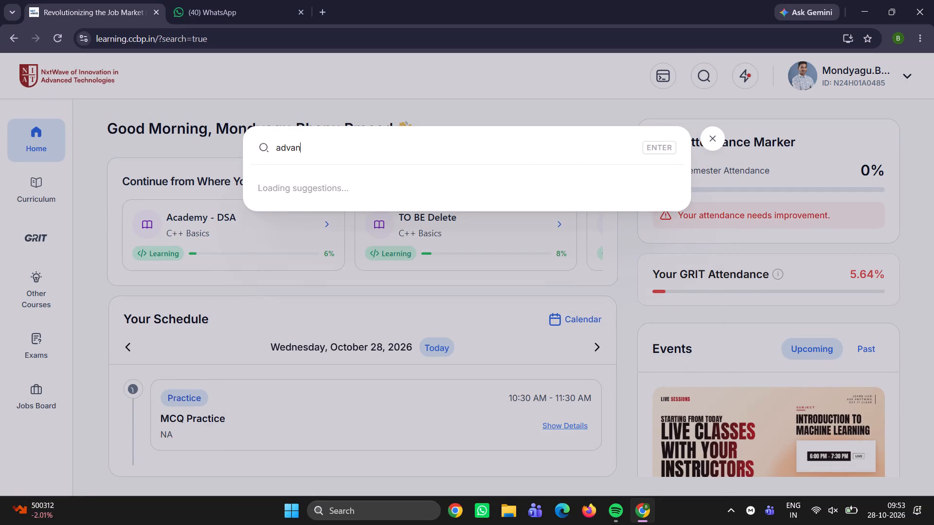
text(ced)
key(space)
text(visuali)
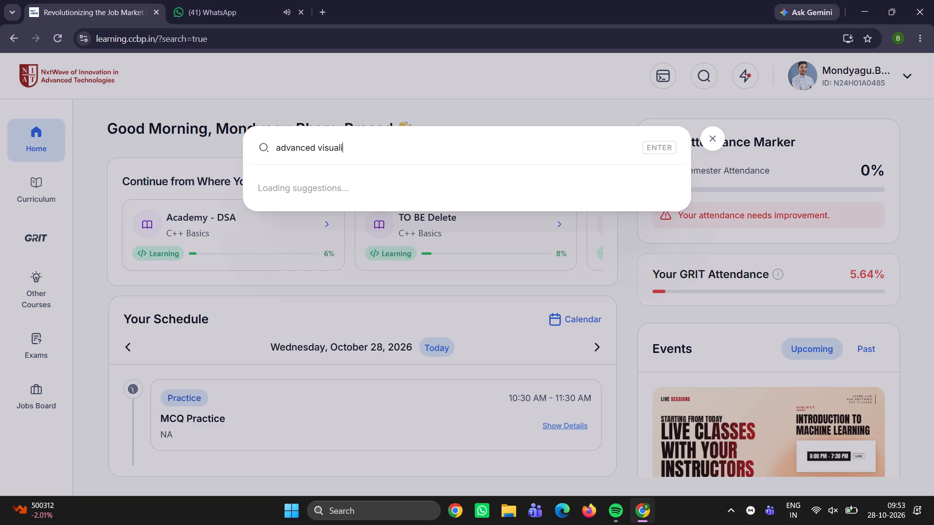
Search the learning portal for "advanced visualisation" and open the first Advanced Visualization topic.
text(sa)
text(tion)
key(Return)
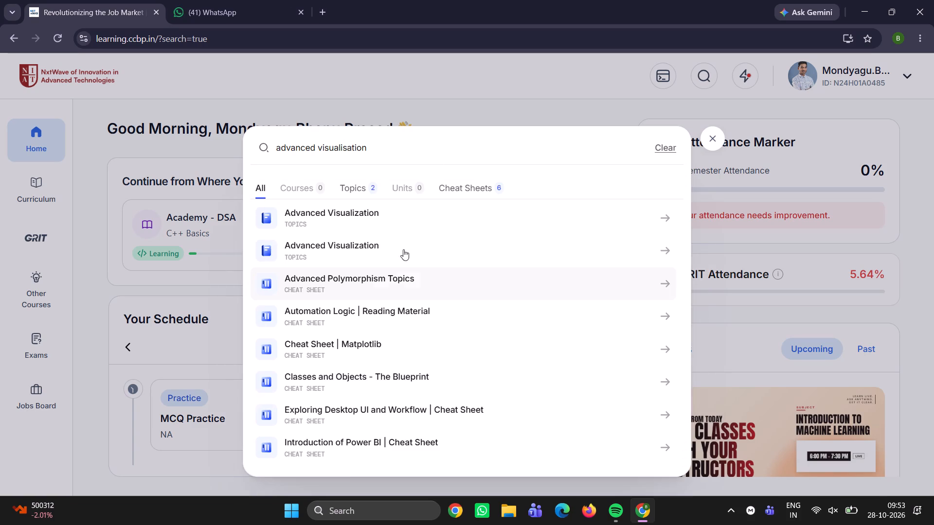
click(336, 216)
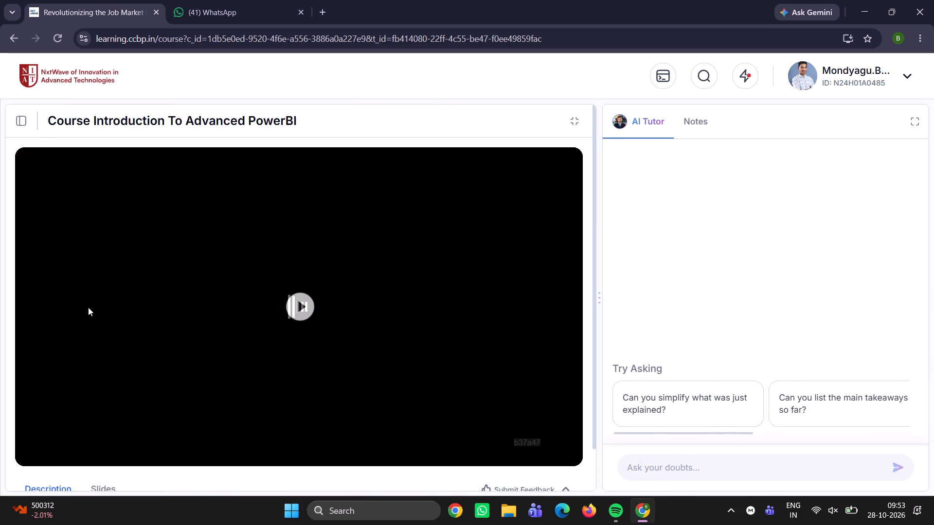
Show the course contents and open the Adding a Combo Chart cheat sheet under Advanced Visualization.
click(22, 124)
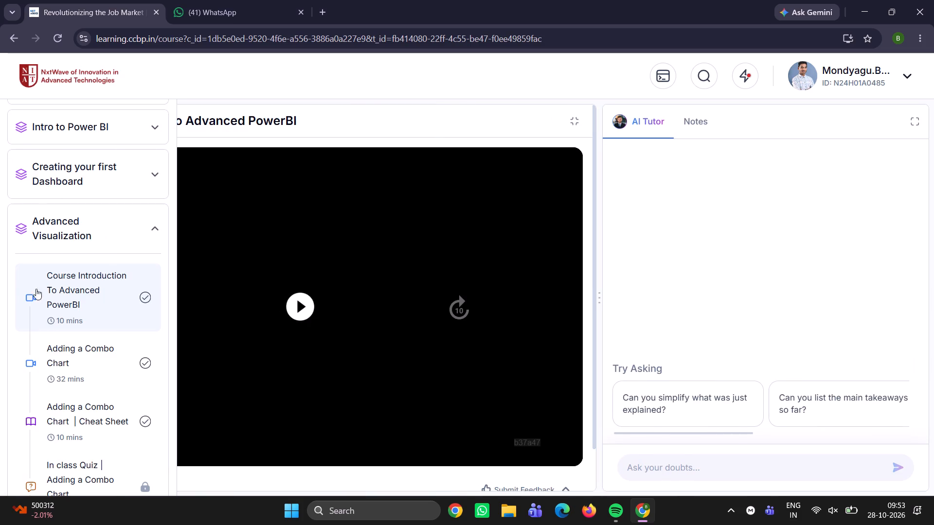
scroll(46, 369, down, 1)
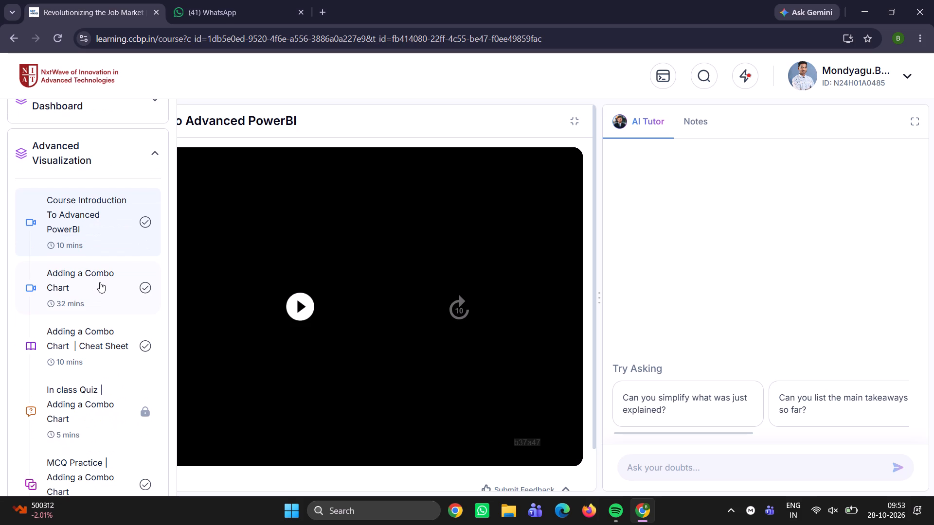
click(93, 335)
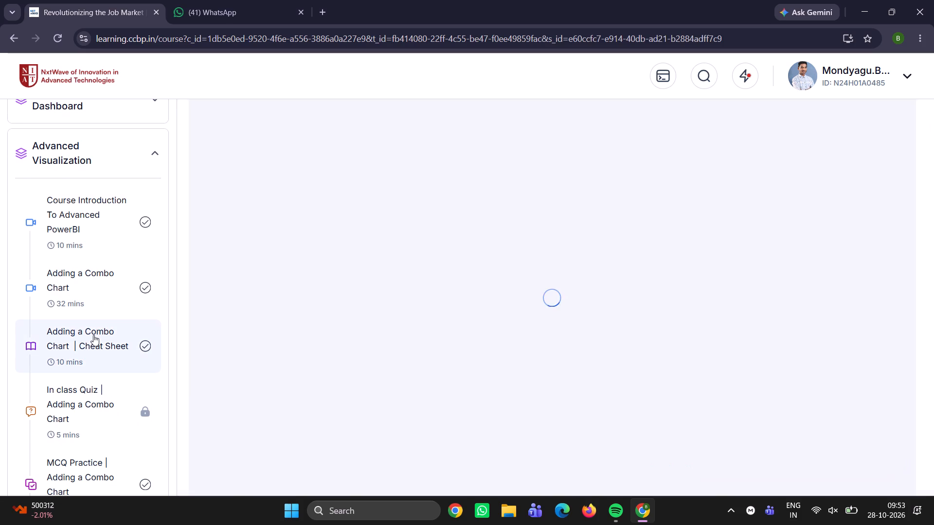
click(330, 311)
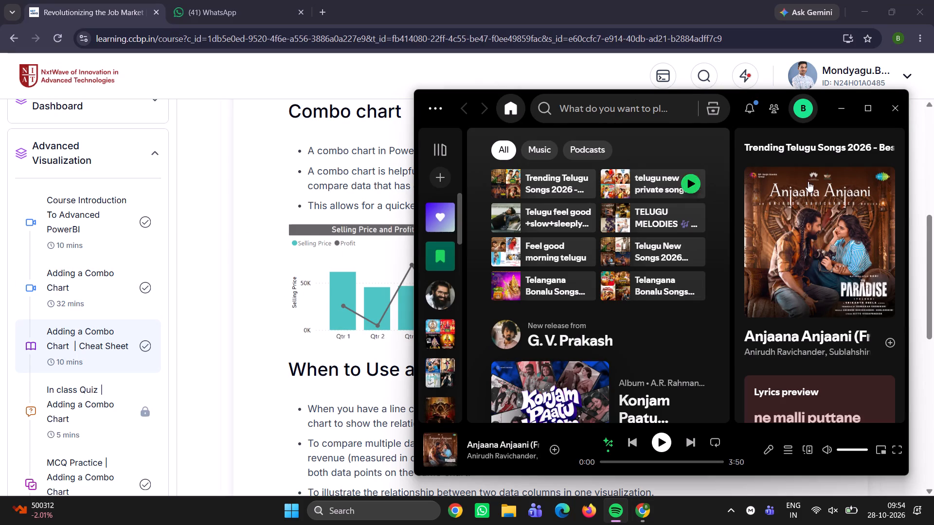
Close the Spotify window covering the cheat sheet.
click(884, 102)
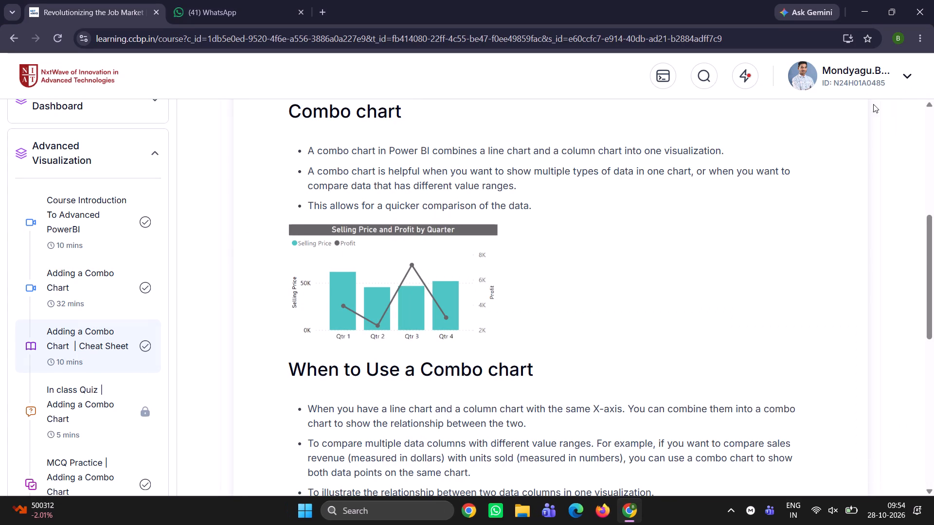
Open the Adding a Combo Chart video lesson and download its Advanced Visualization dataset to Downloads as Online+store+dataset+(3).
click(89, 286)
scroll(390, 318, down, 4)
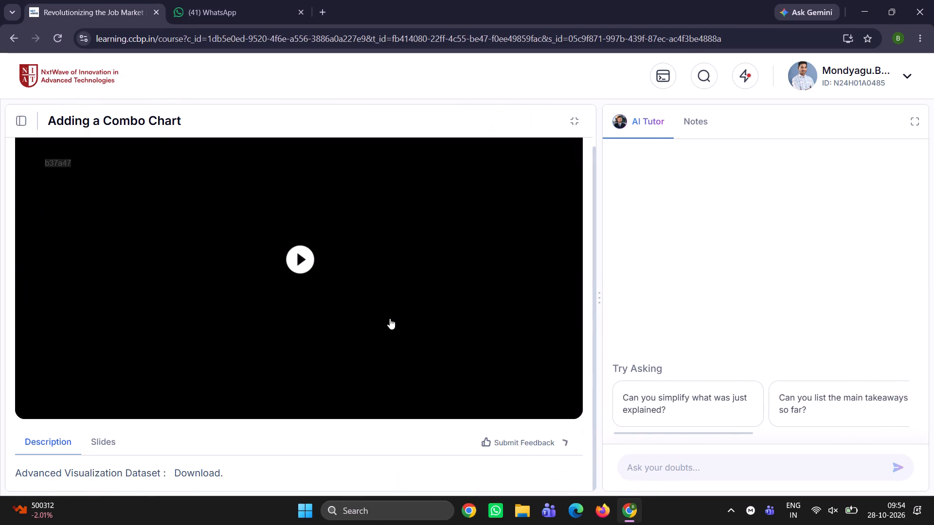
scroll(289, 388, down, 2)
click(186, 475)
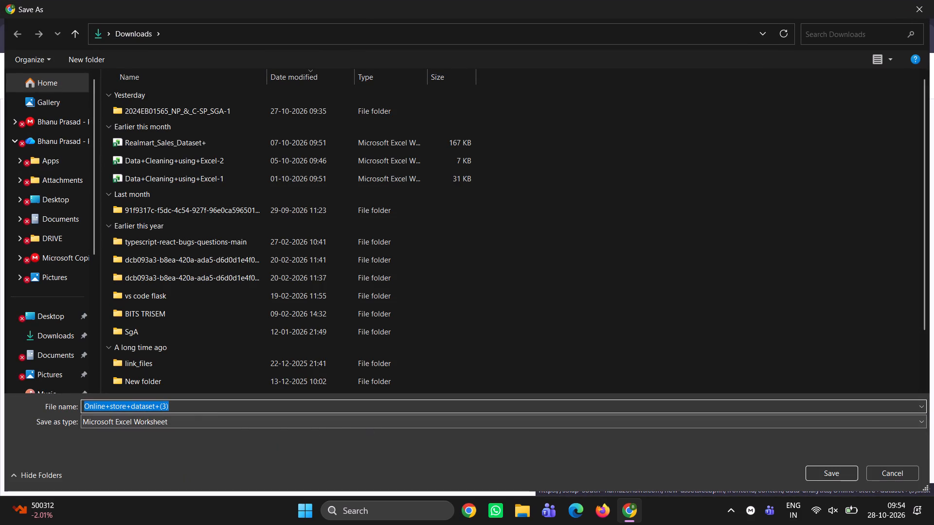
click(812, 465)
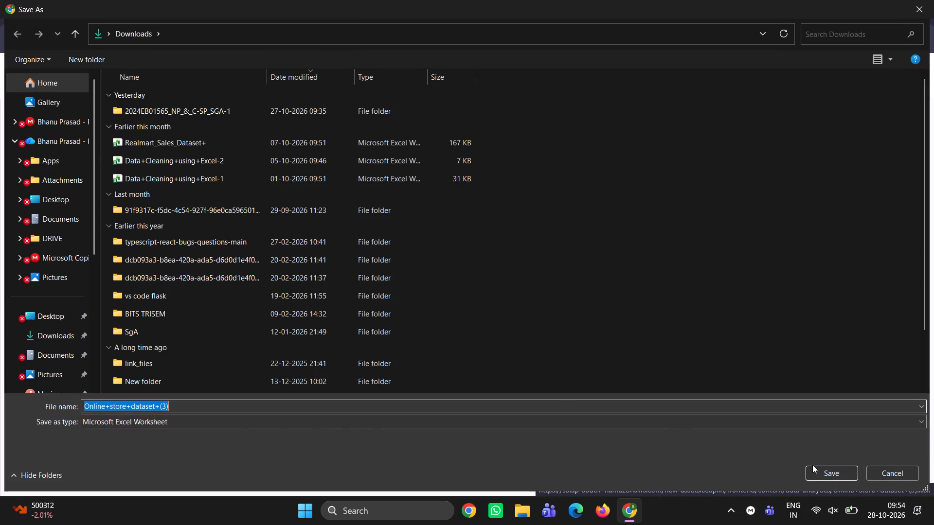
click(809, 466)
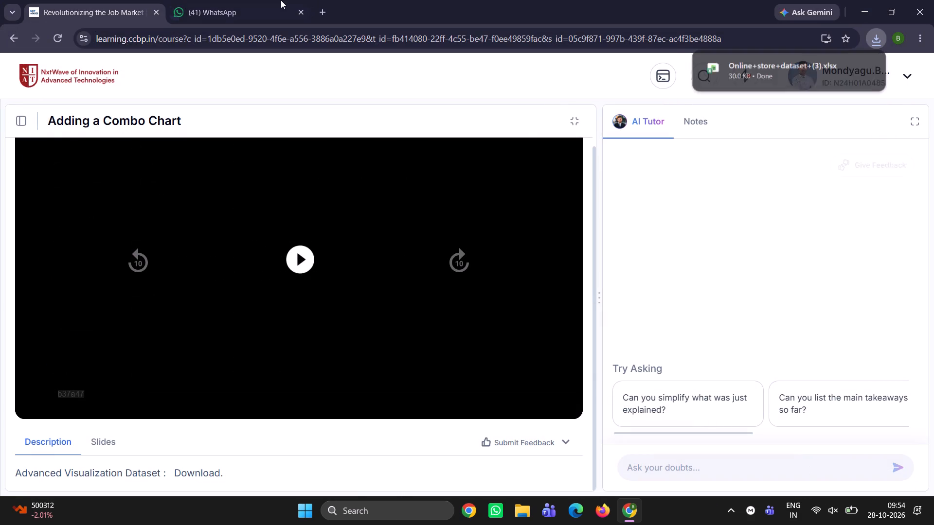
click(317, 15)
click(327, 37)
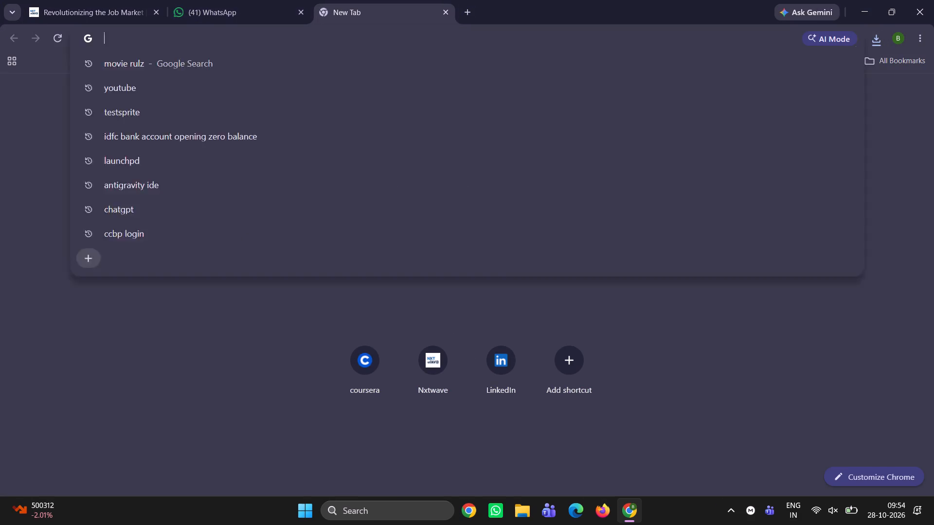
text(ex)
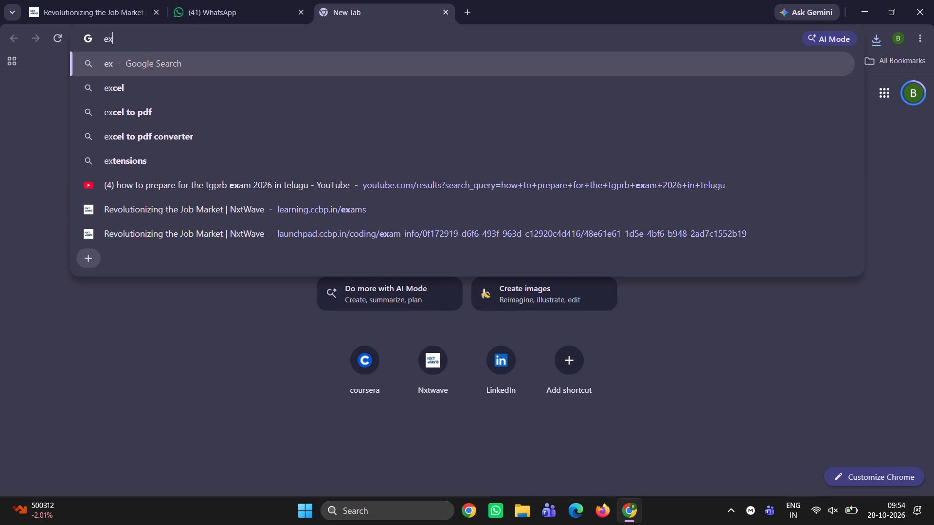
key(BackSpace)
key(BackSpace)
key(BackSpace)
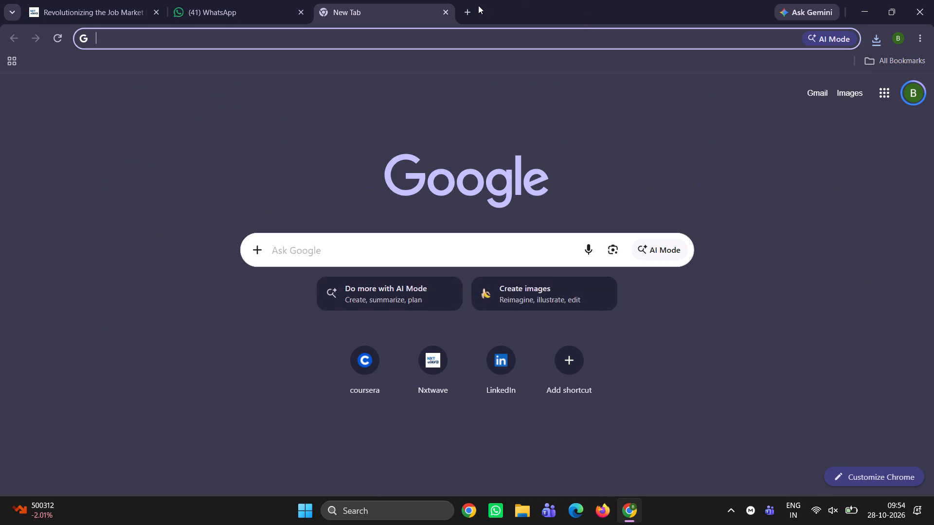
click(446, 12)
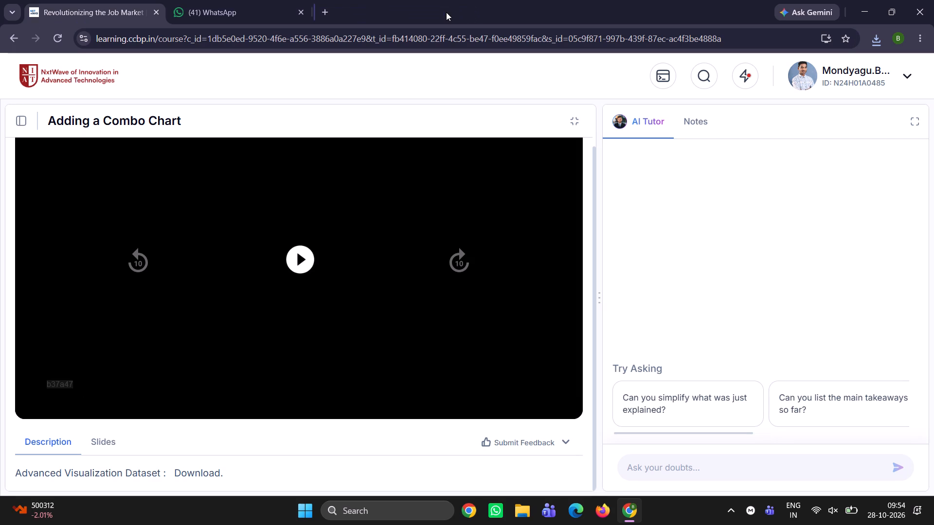
Find Excel among the installed apps and launch it.
click(302, 512)
text(excel)
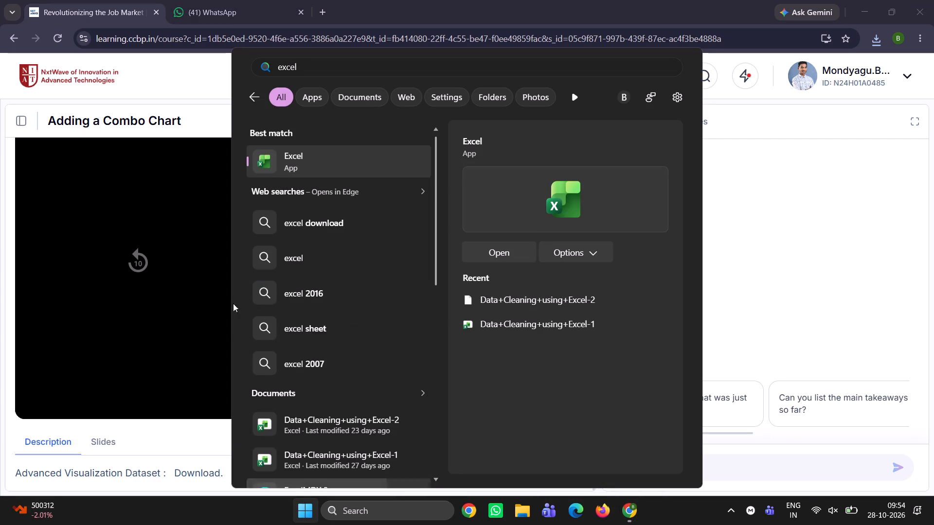
click(322, 169)
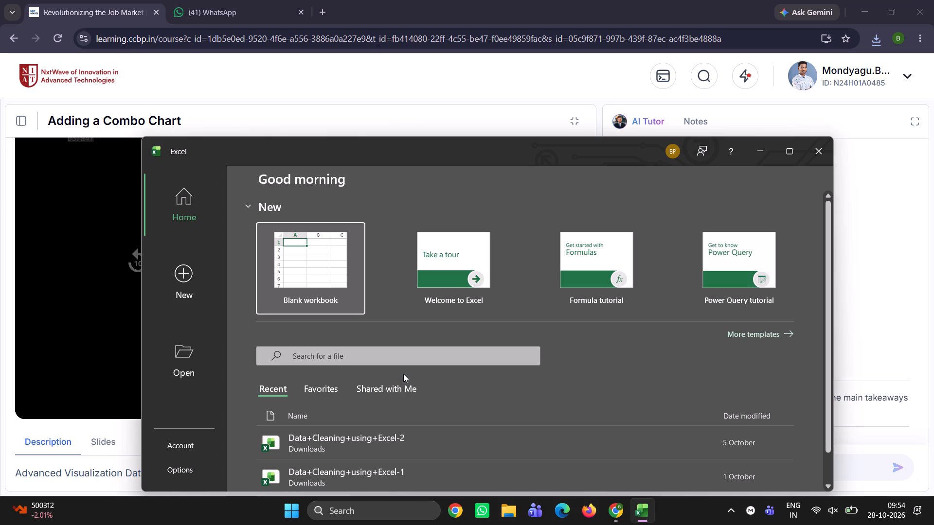
Browse the installed apps, find Power BI in the Other category and launch it.
click(289, 511)
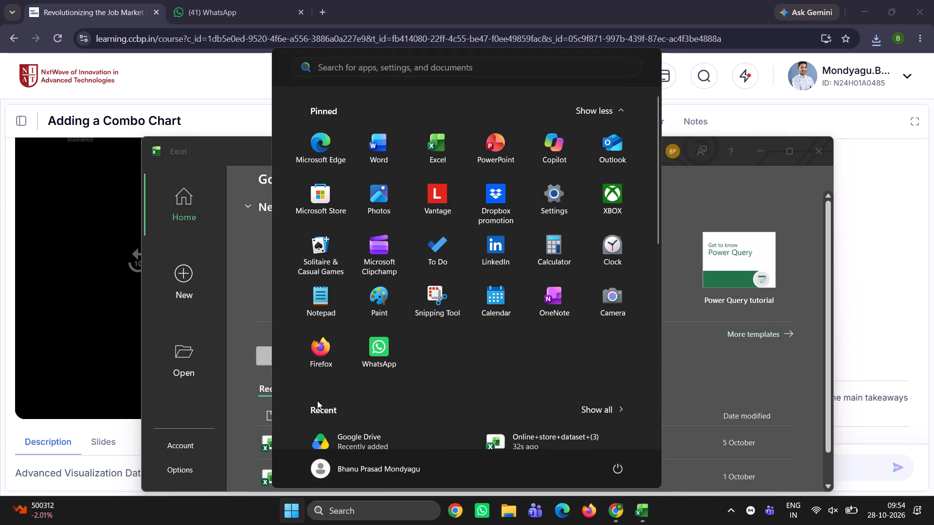
scroll(399, 361, down, 6)
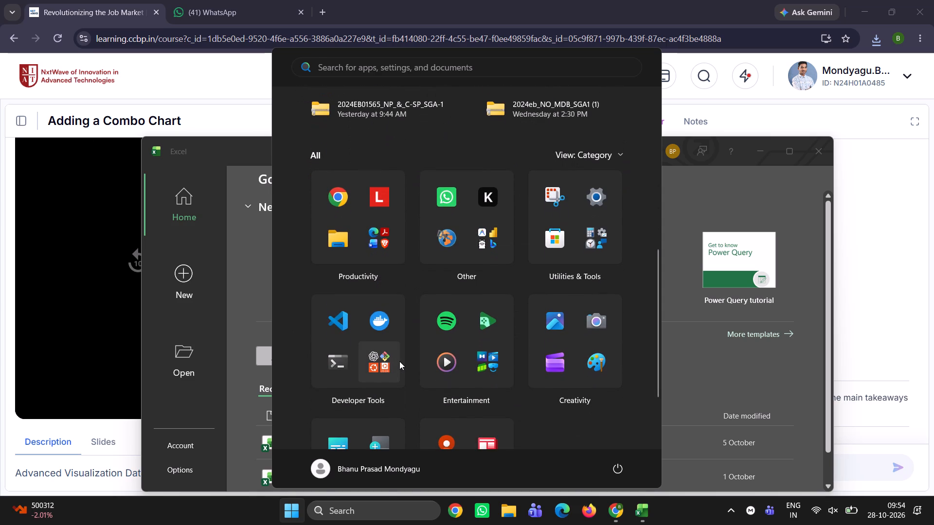
scroll(399, 361, down, 3)
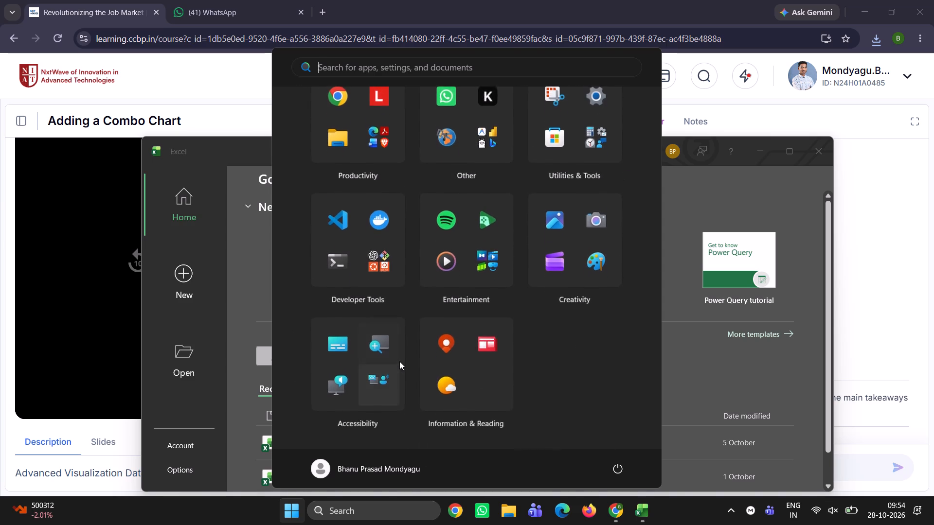
scroll(399, 361, up, 8)
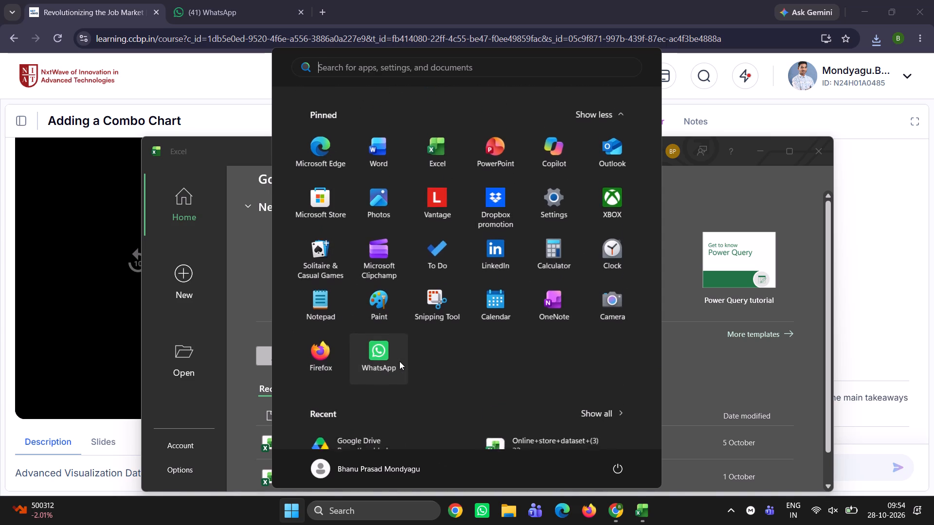
scroll(444, 206, up, 1)
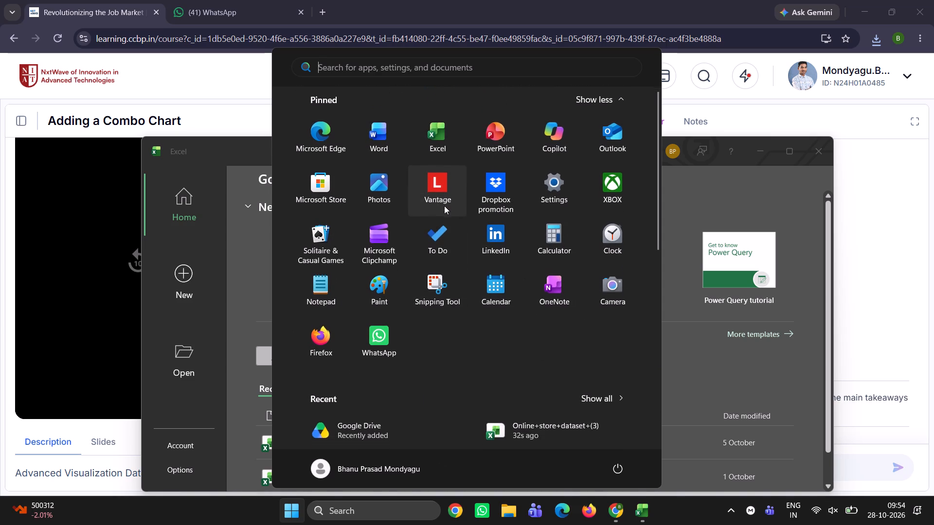
scroll(444, 206, up, 1)
scroll(444, 206, down, 2)
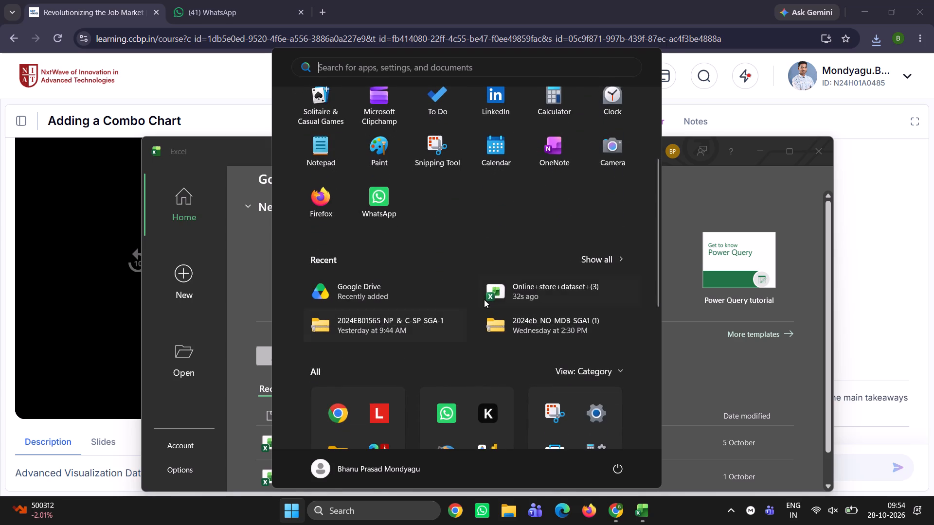
scroll(484, 299, down, 3)
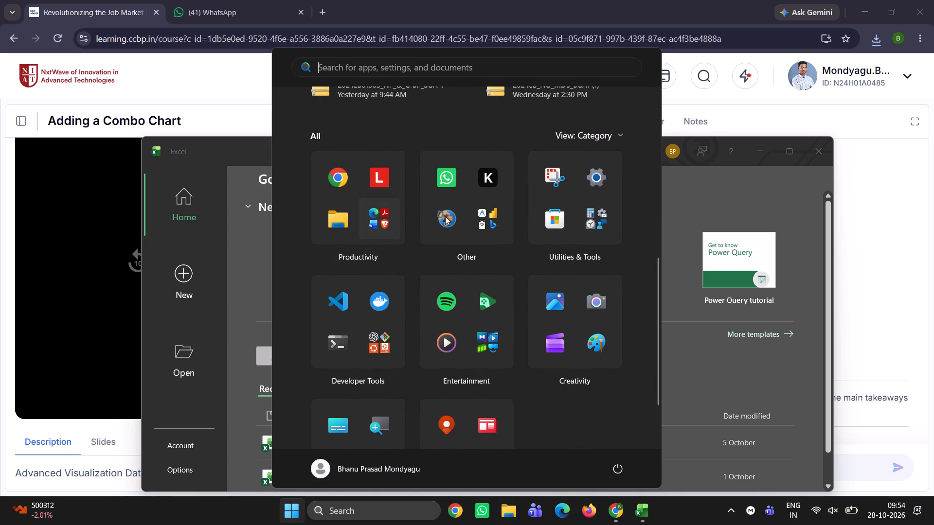
click(491, 222)
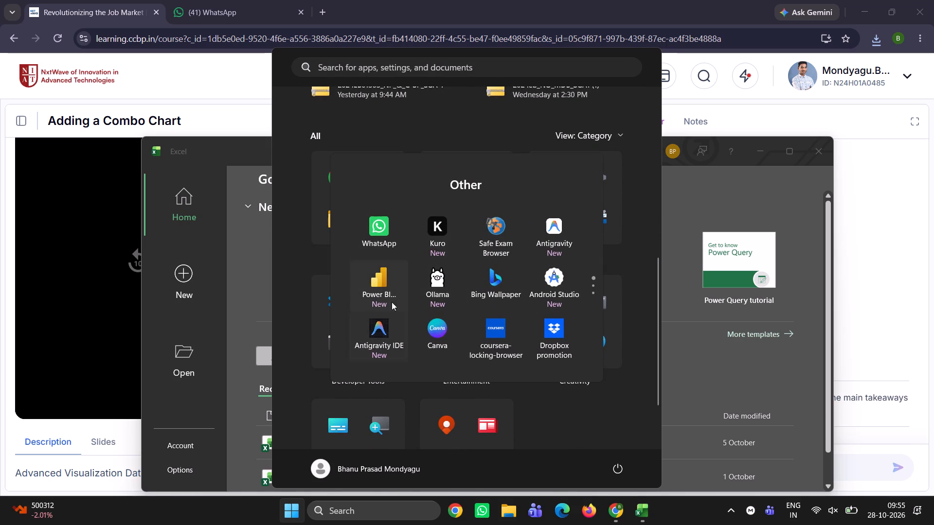
click(369, 277)
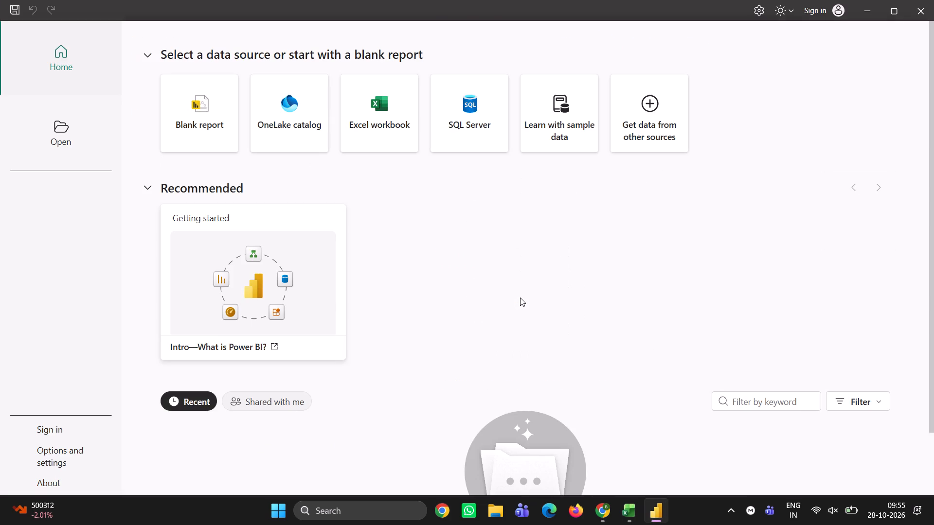
Import the Excel workbook Online+store+dataset+(3) from Downloads and load its Sheet1 into the Power BI report.
click(395, 109)
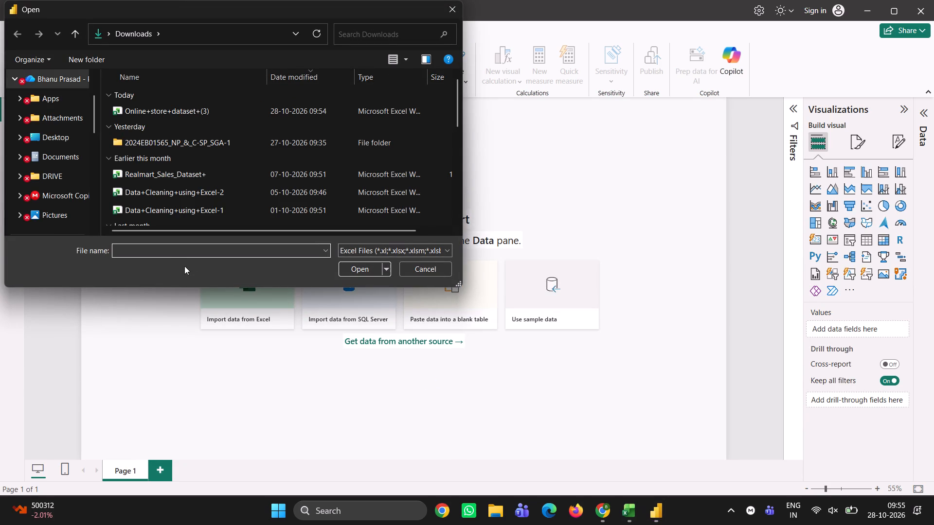
click(204, 246)
click(204, 246)
click(200, 114)
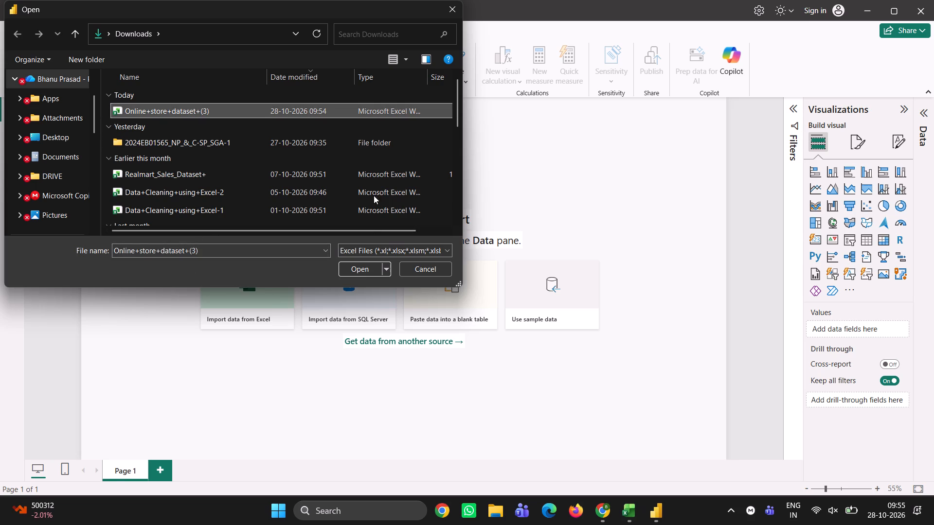
click(351, 268)
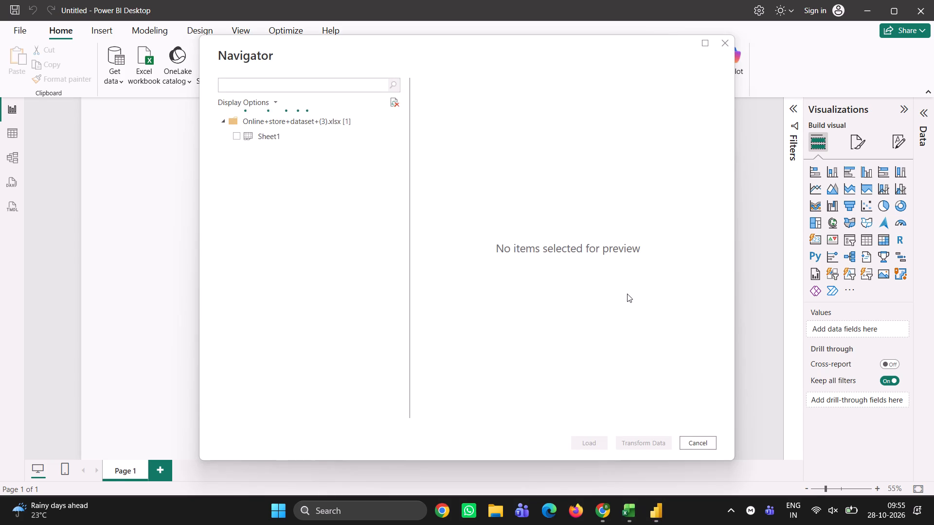
click(239, 139)
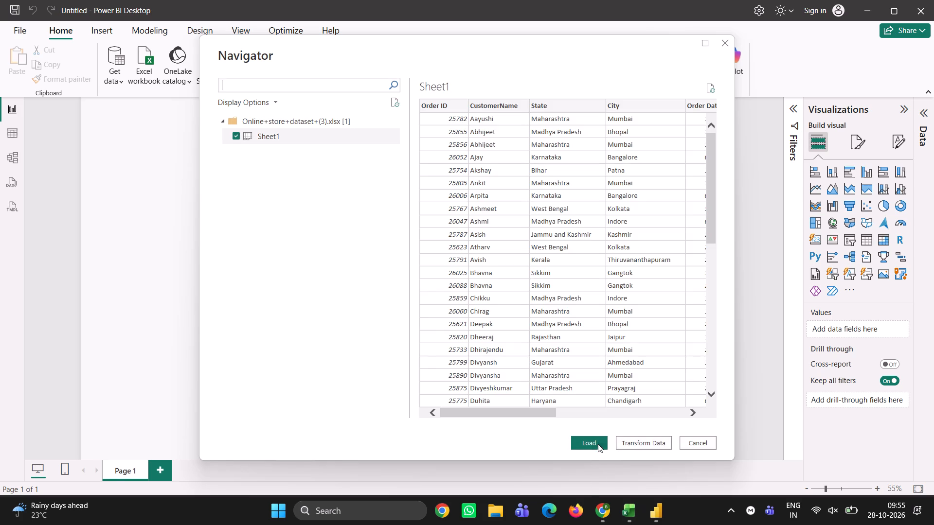
click(598, 442)
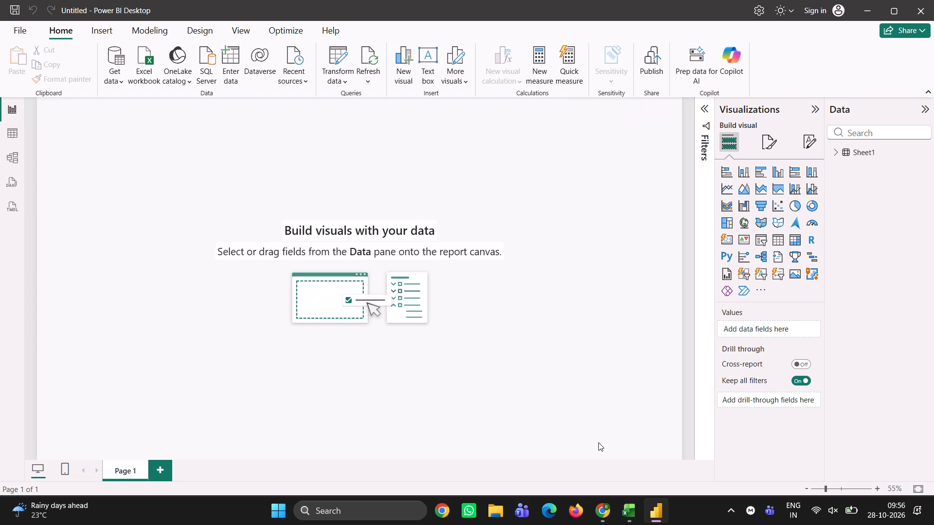
Expand the Filters pane for Page 1 of the report.
click(110, 475)
click(706, 142)
click(700, 107)
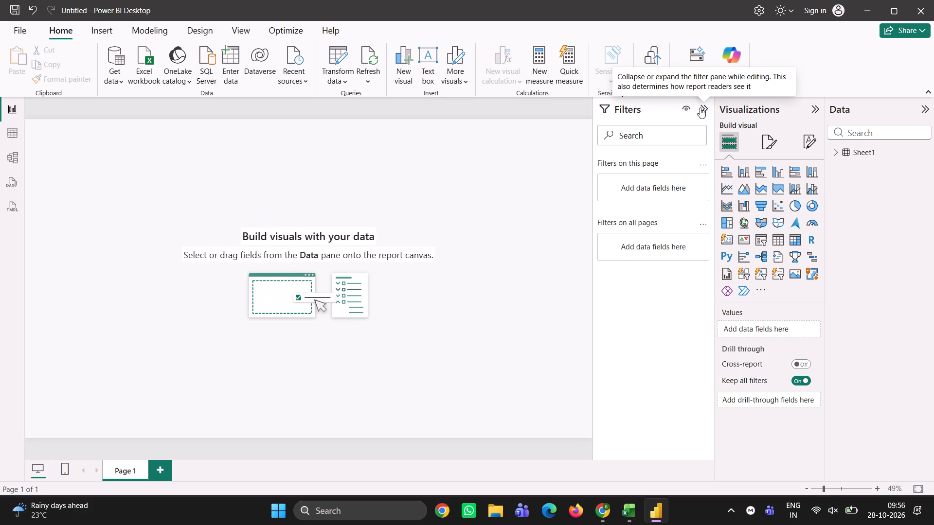
Select the Sheet1 table in the report's data list and expand it to show its fields.
click(877, 152)
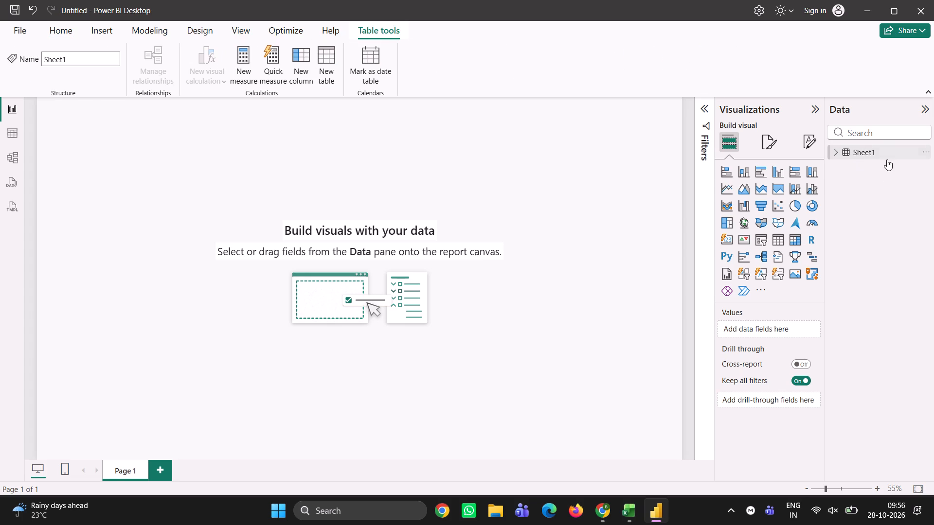
click(860, 153)
click(837, 151)
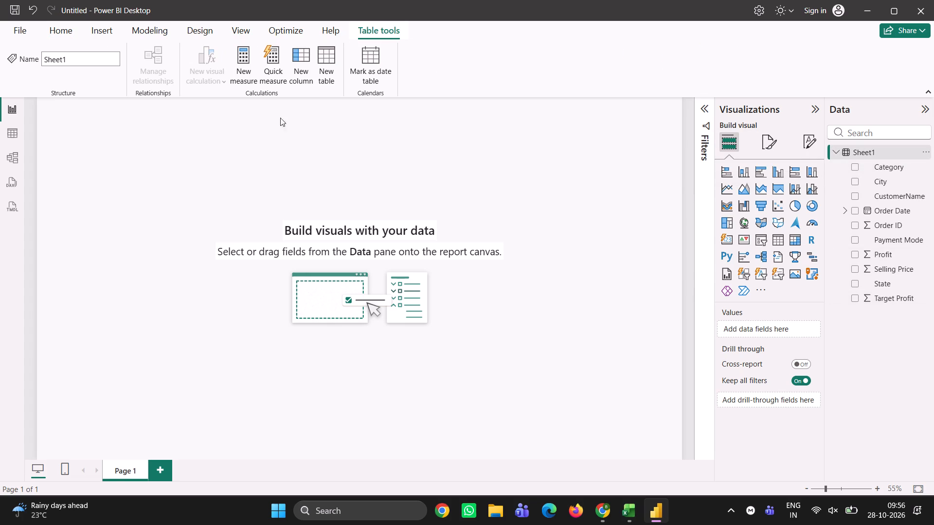
Undo the collapse of the Filters pane on Page 1.
click(36, 12)
click(36, 12)
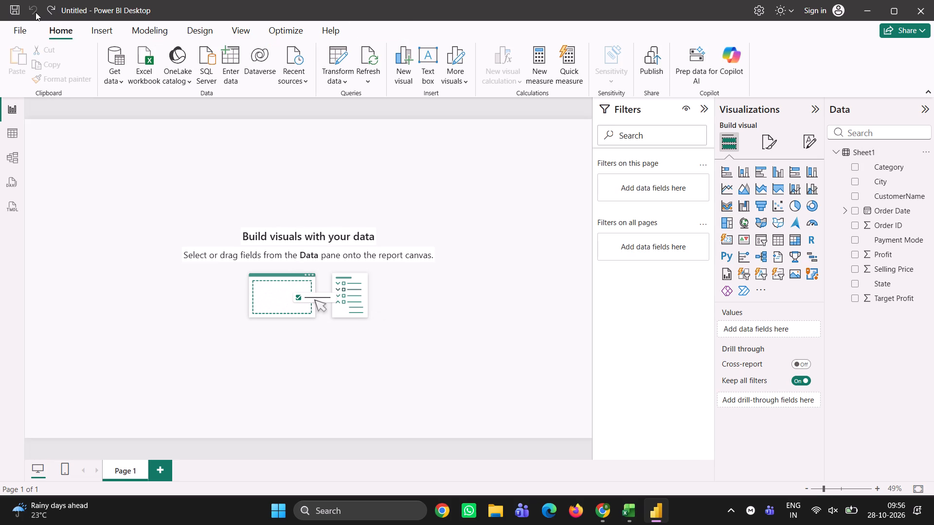
click(36, 12)
Switch to Table view and look through the imported rows of Sheet1.
click(13, 139)
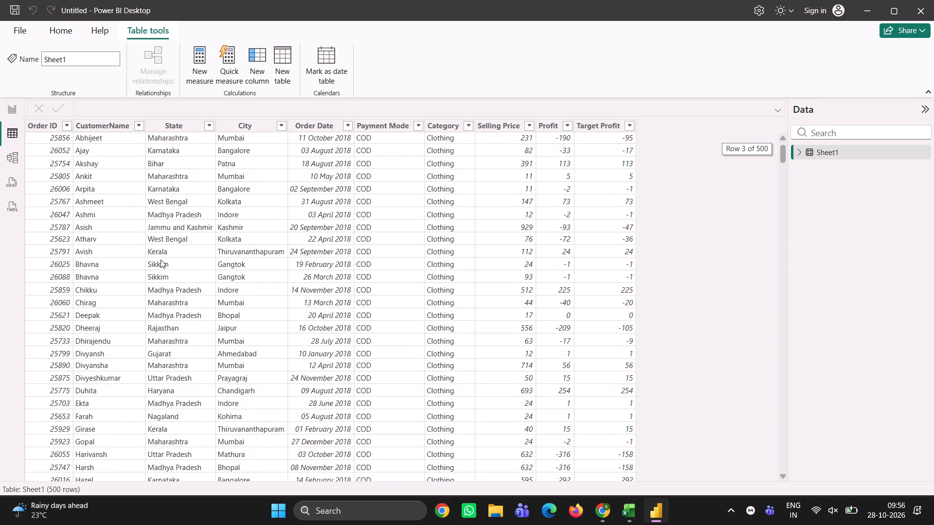
scroll(161, 260, down, 1)
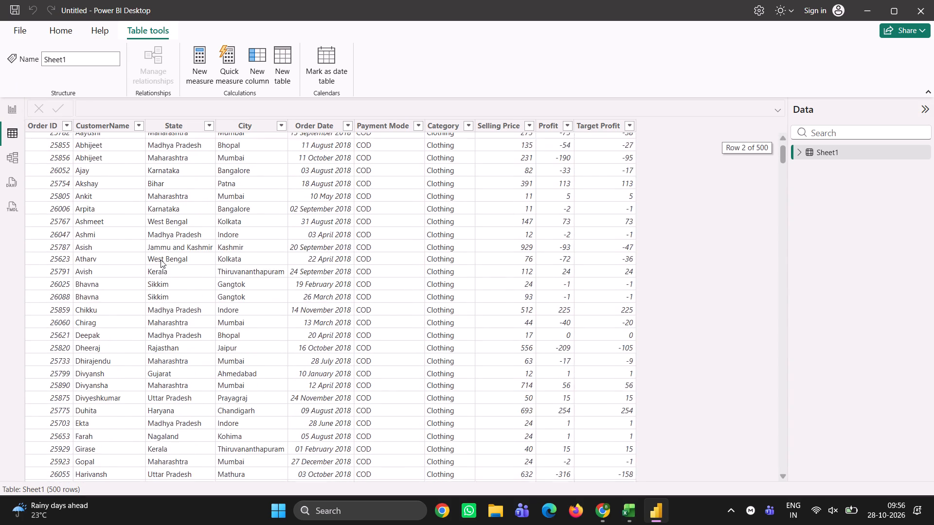
scroll(161, 260, down, 2)
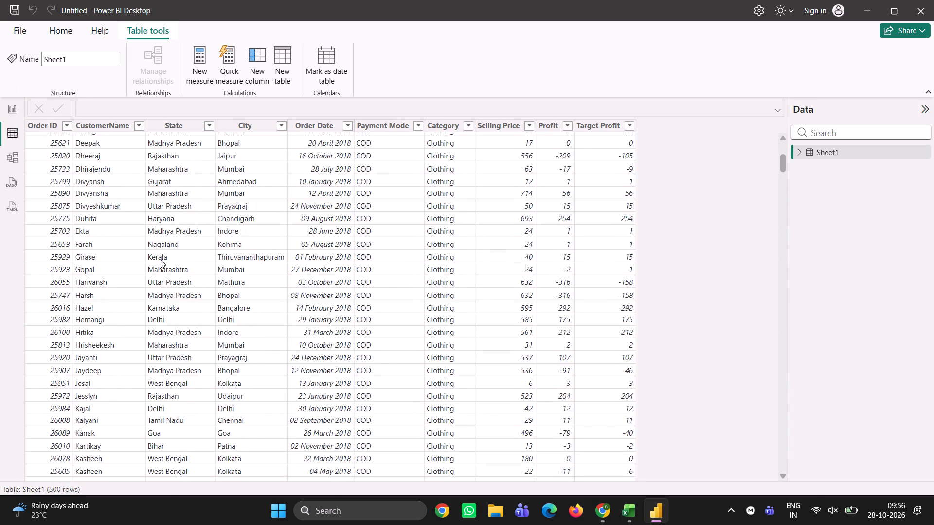
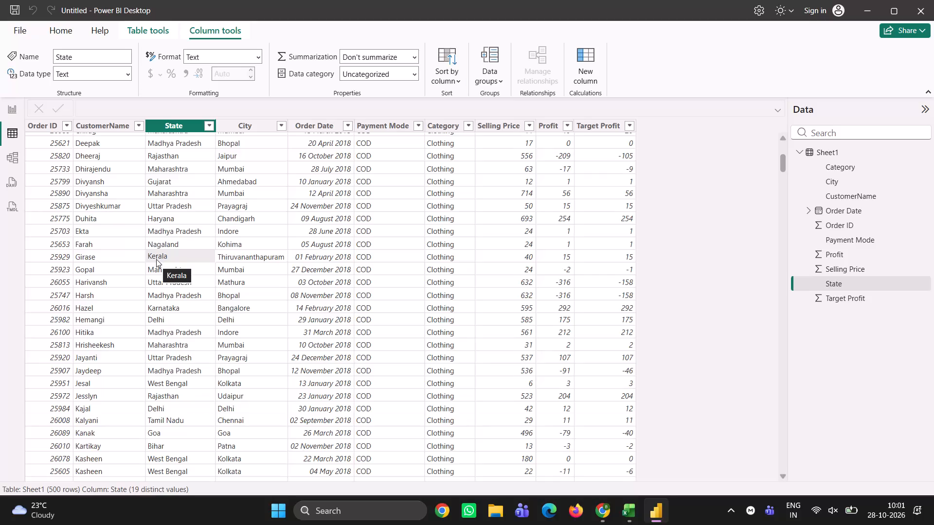
Switch back from Table view to the report canvas on Page 1.
click(50, 28)
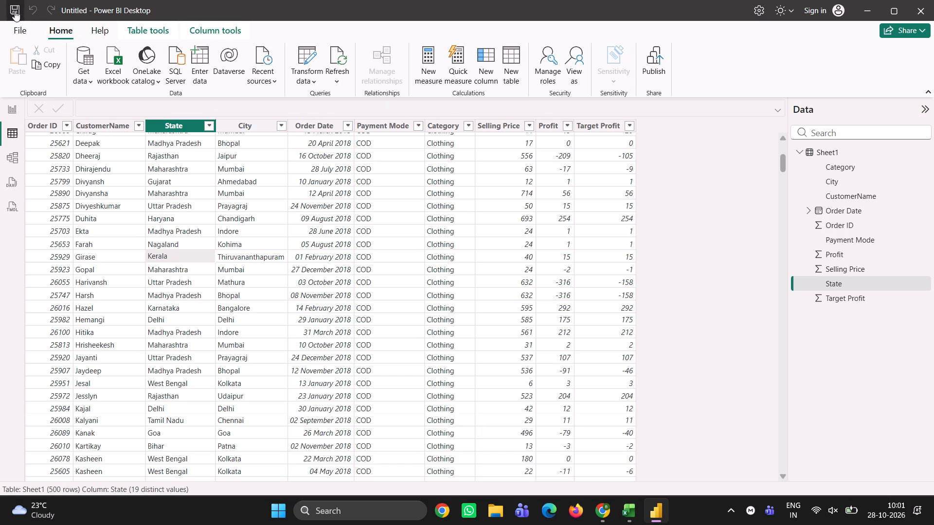
click(32, 6)
click(11, 107)
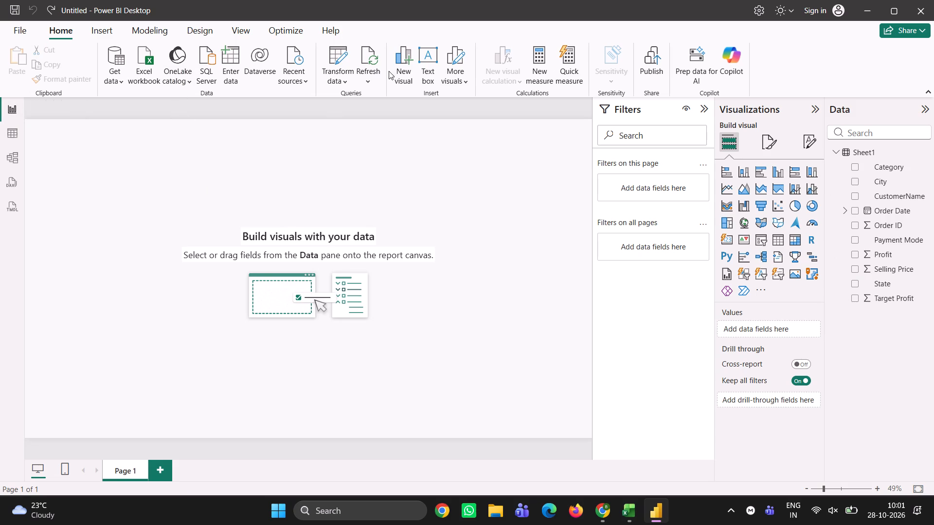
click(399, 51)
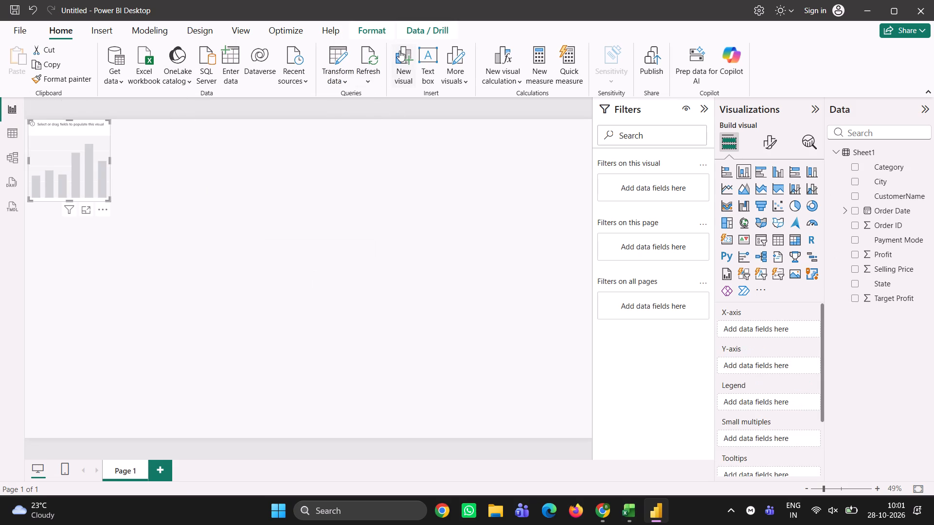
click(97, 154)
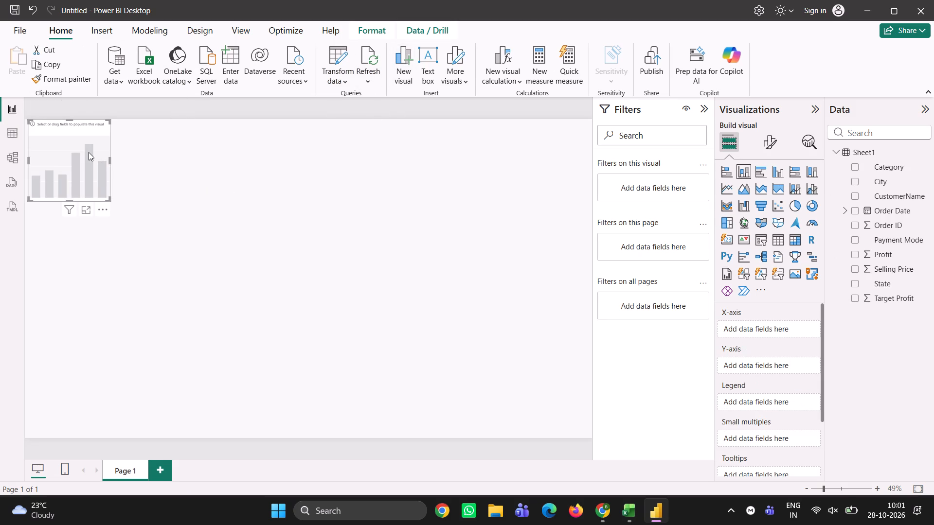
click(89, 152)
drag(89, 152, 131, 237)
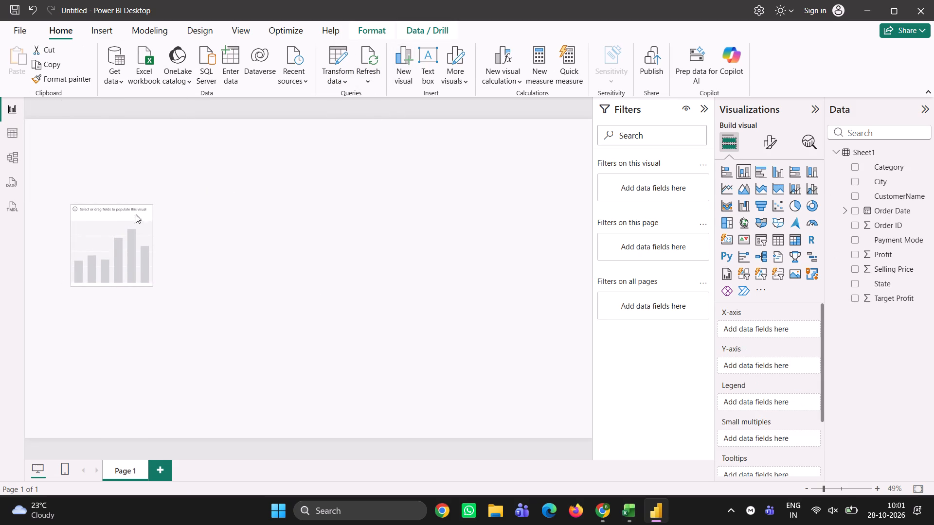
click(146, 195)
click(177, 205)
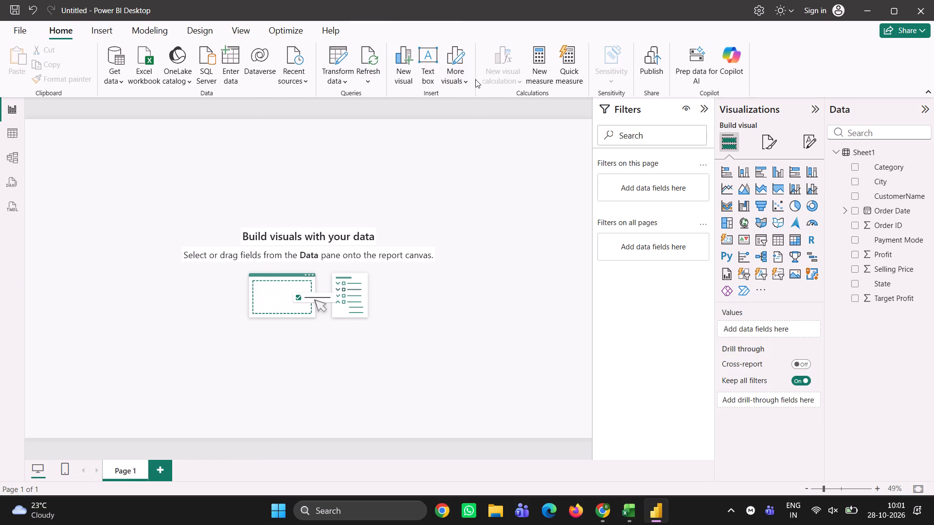
Insert a text box on Page 1 and resize it into a wide, short title strip at the canvas's top-left corner.
click(421, 52)
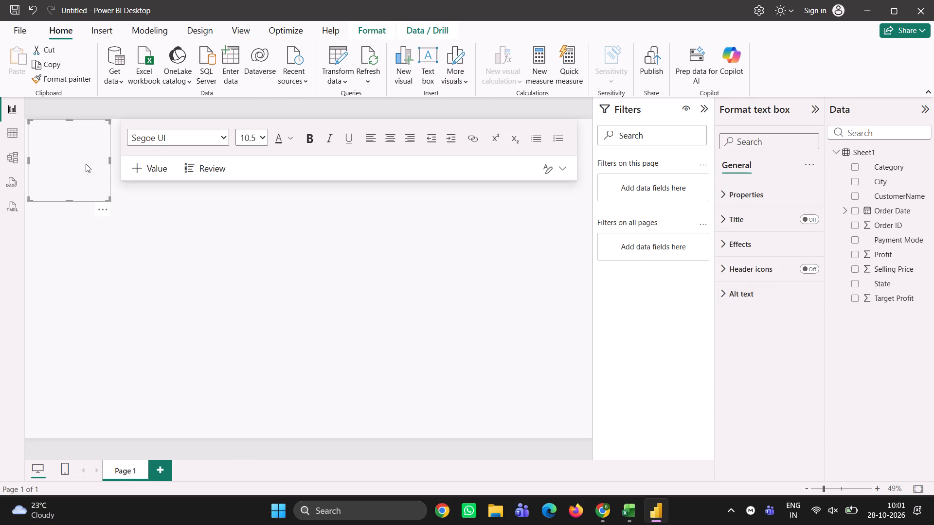
drag(110, 161, 193, 141)
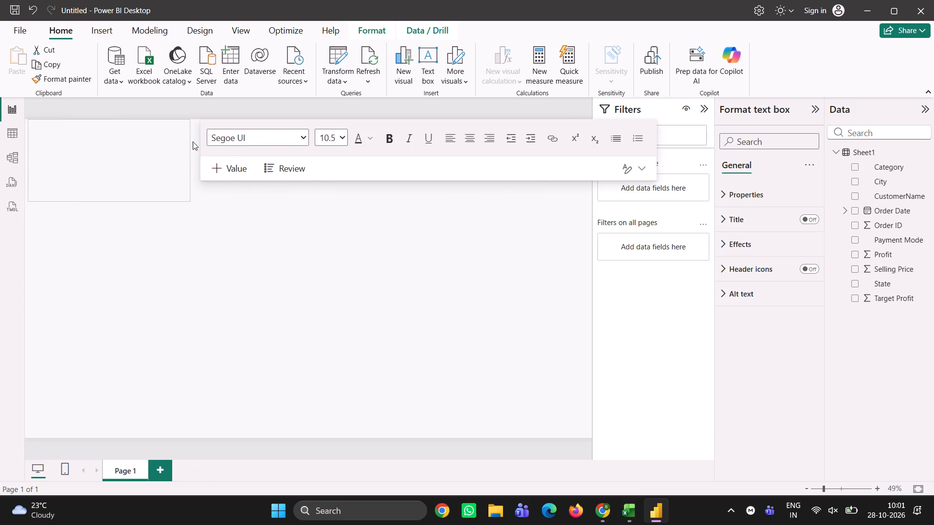
drag(193, 141, 196, 109)
drag(109, 202, 118, 156)
Enter the title "ONLINE Store Dashboard" in the text box.
click(88, 130)
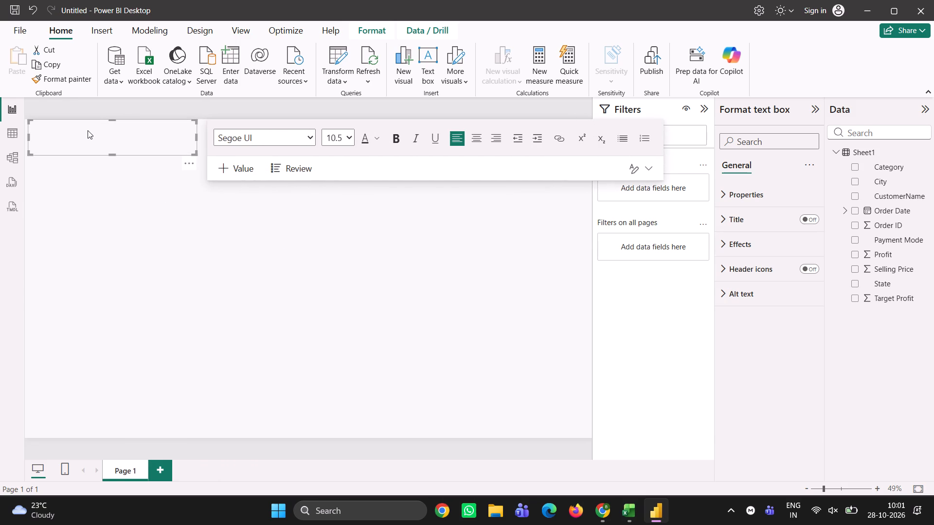
text(ON)
text(LINE)
key(space)
key(d)
key(BackSpace)
key(s)
text(tore)
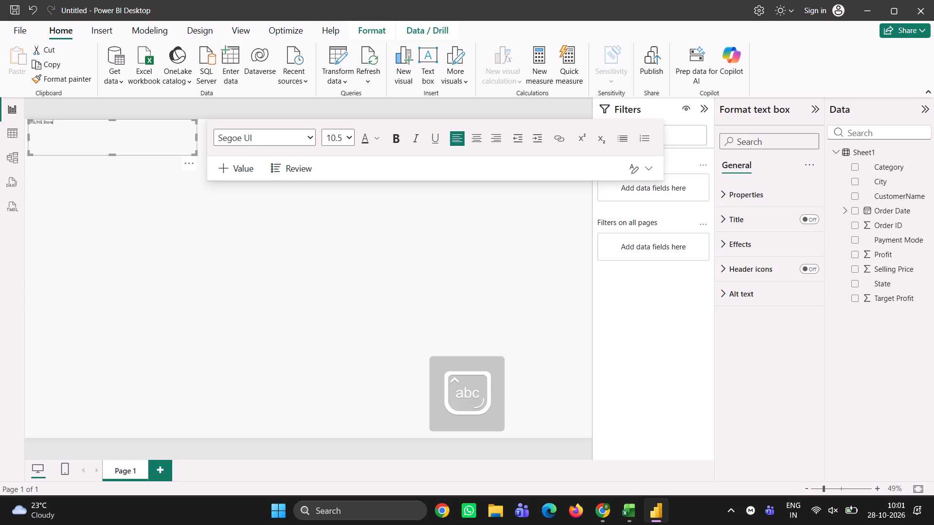
key(space)
key(s)
key(BackSpace)
key(BackSpace)
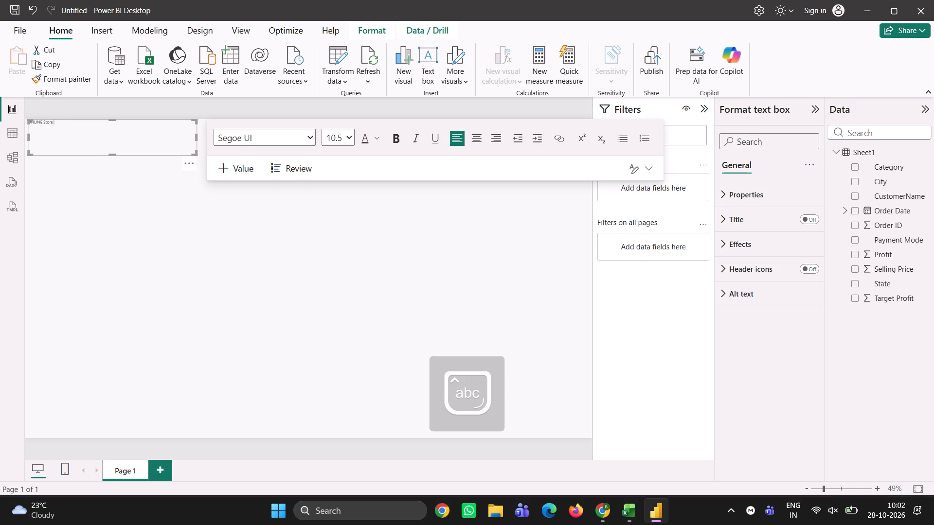
key(d)
key(a)
text(sh)
text(boa)
text(rd)
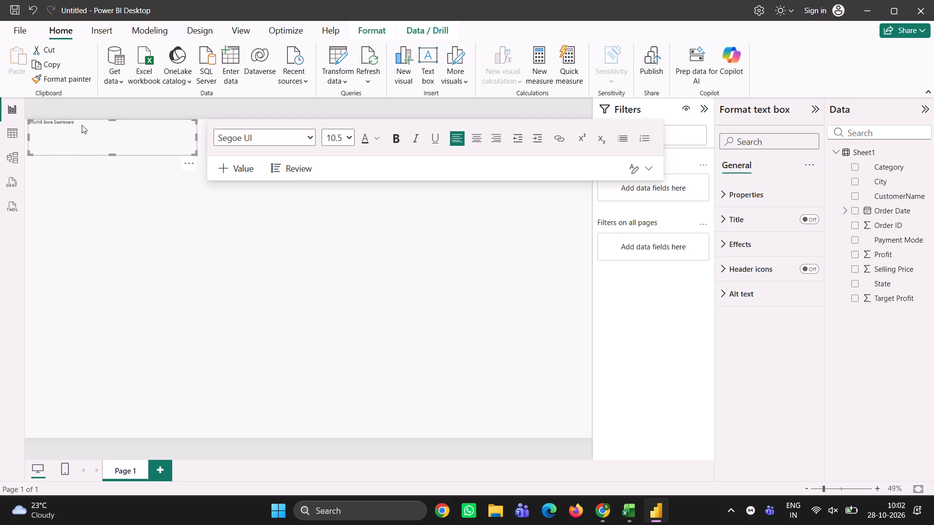
Correct the capitalisation of the title's first word so that the text reads "Online Store Dashboard".
click(46, 124)
key(Left)
key(Left)
key(Right)
key(Right)
key(Right)
key(BackSpace)
key(BackSpace)
text(to)
key(Left)
key(Left)
key(Left)
key(BackSpace)
key(BackSpace)
key(BackSpace)
key(BackSpace)
key(BackSpace)
key(BackSpace)
key(BackSpace)
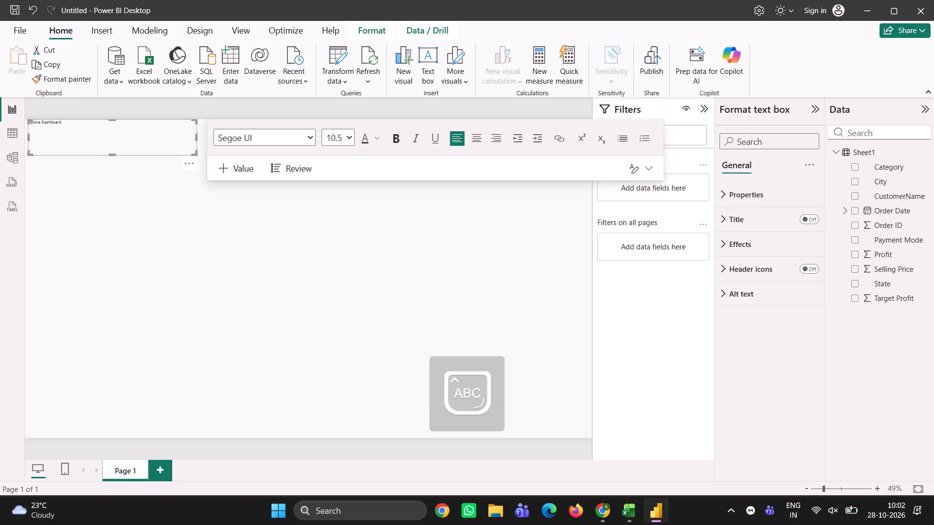
key(n)
text(line)
key(space)
Set the font size of the whole Online Store Dashboard title to 36.
drag(93, 122, 60, 125)
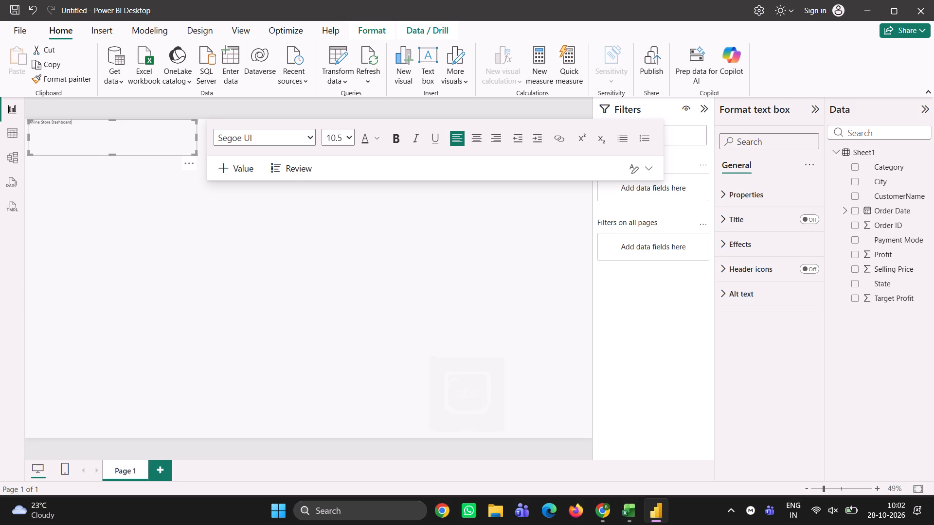
drag(60, 125, 29, 128)
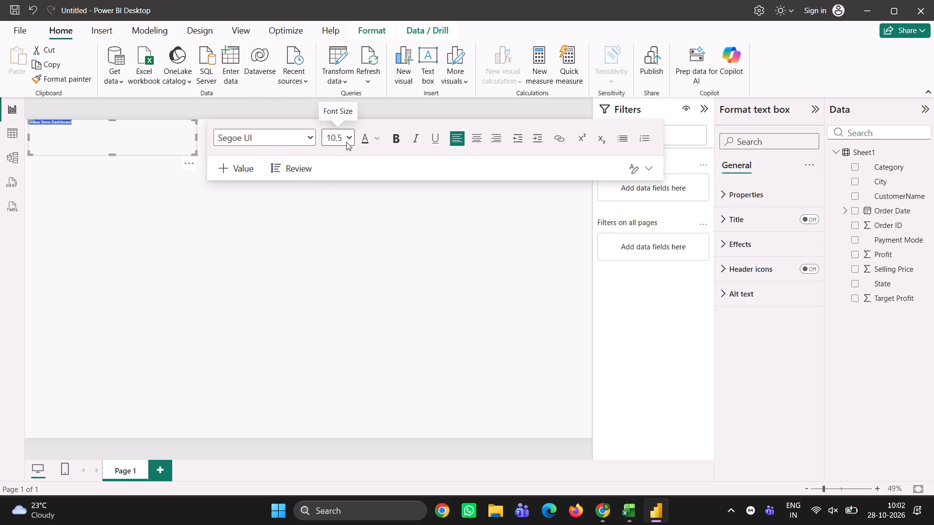
click(352, 136)
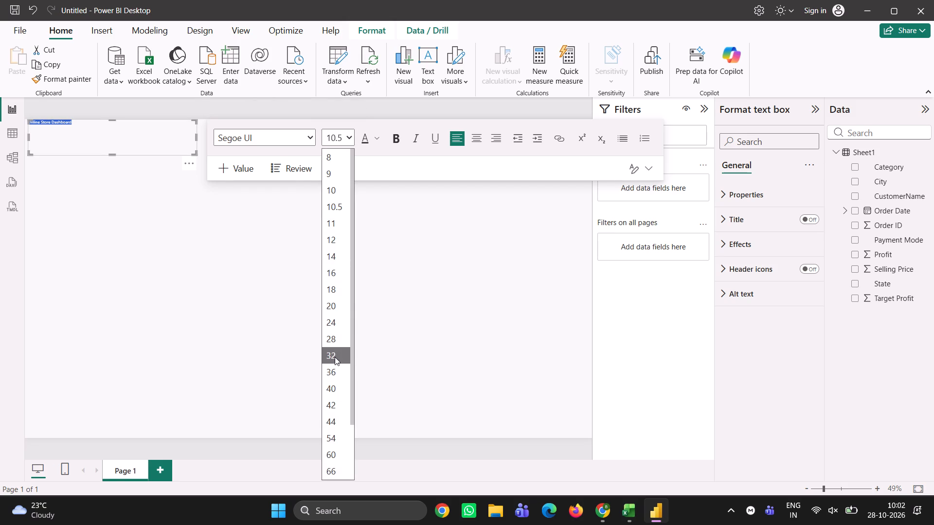
click(333, 369)
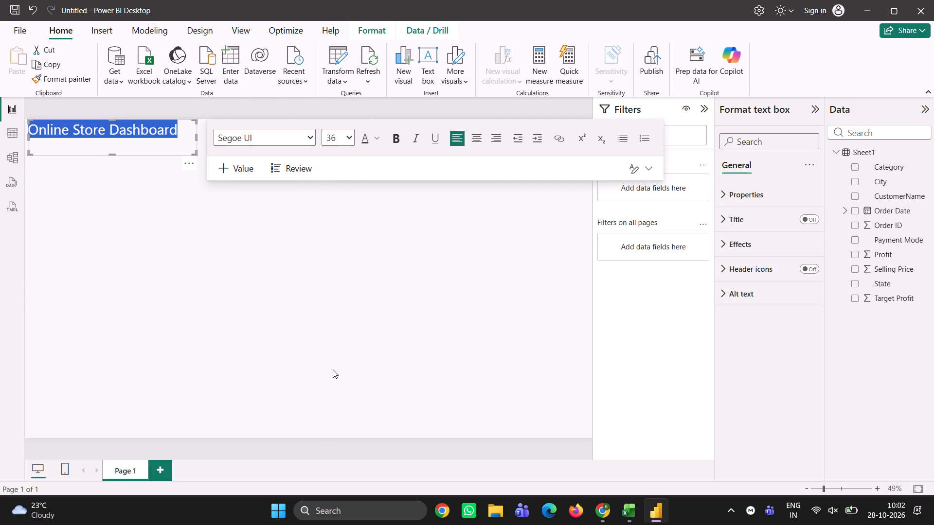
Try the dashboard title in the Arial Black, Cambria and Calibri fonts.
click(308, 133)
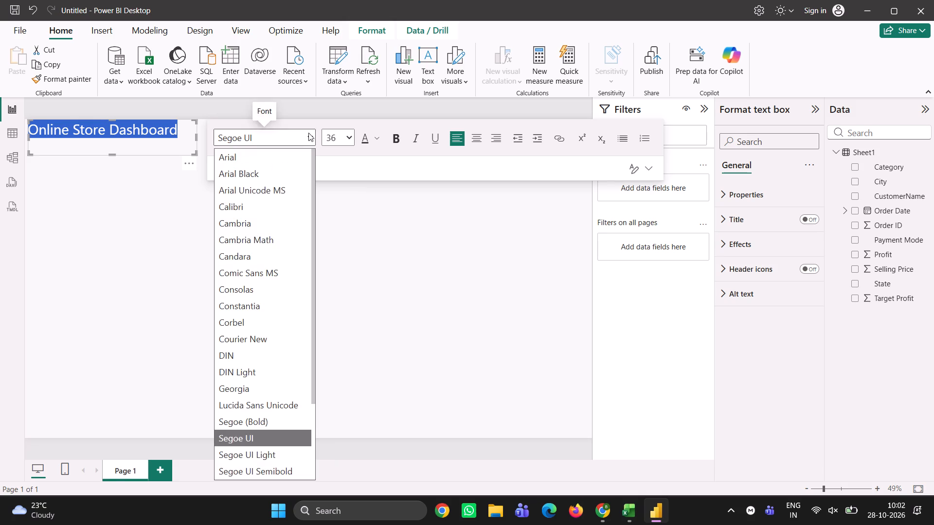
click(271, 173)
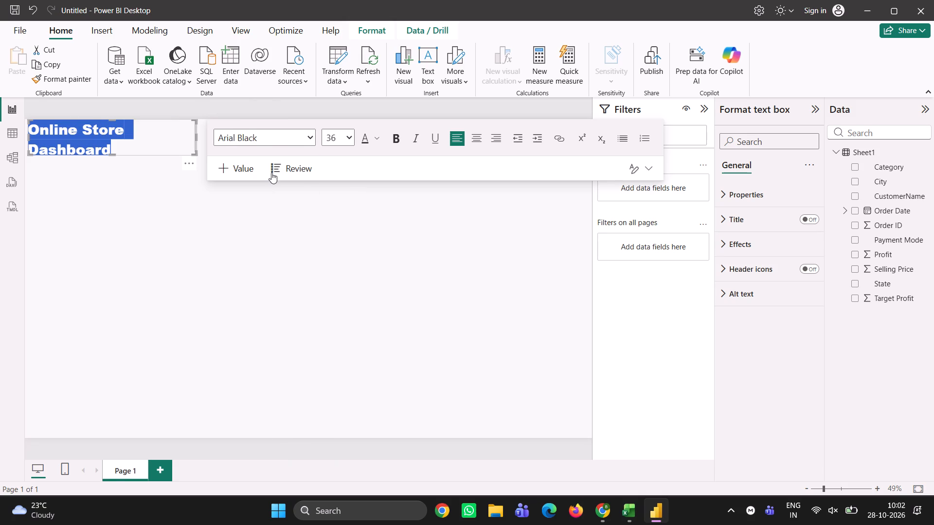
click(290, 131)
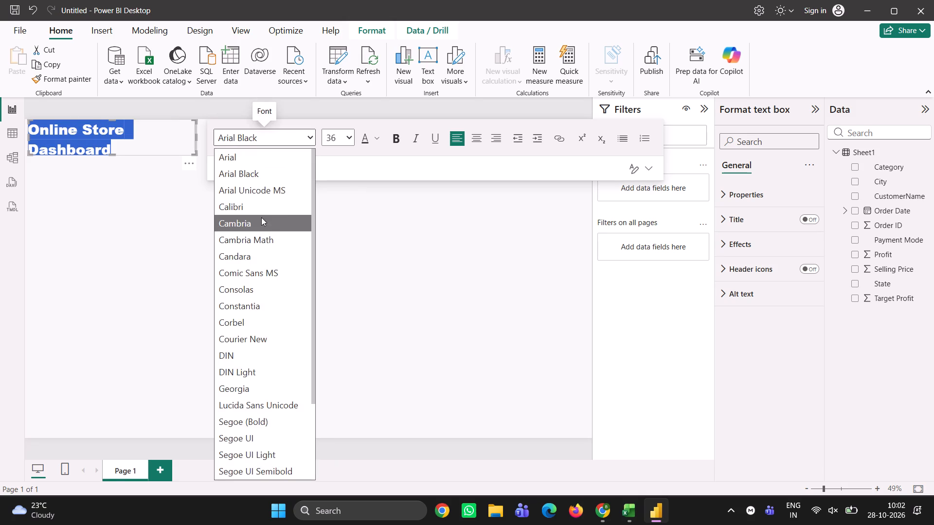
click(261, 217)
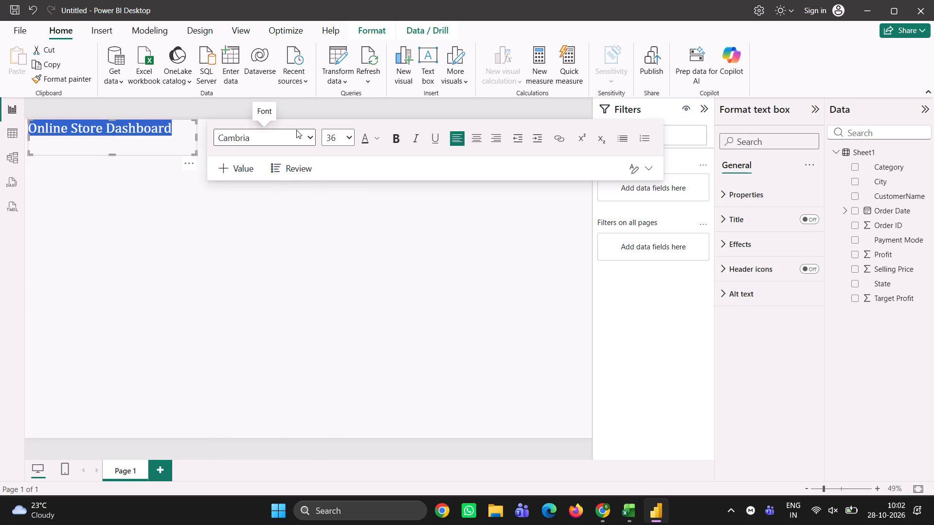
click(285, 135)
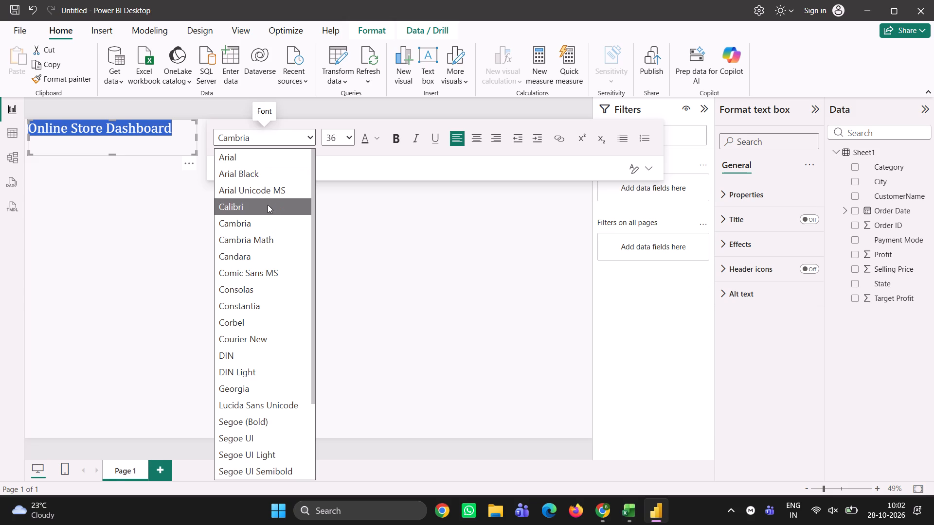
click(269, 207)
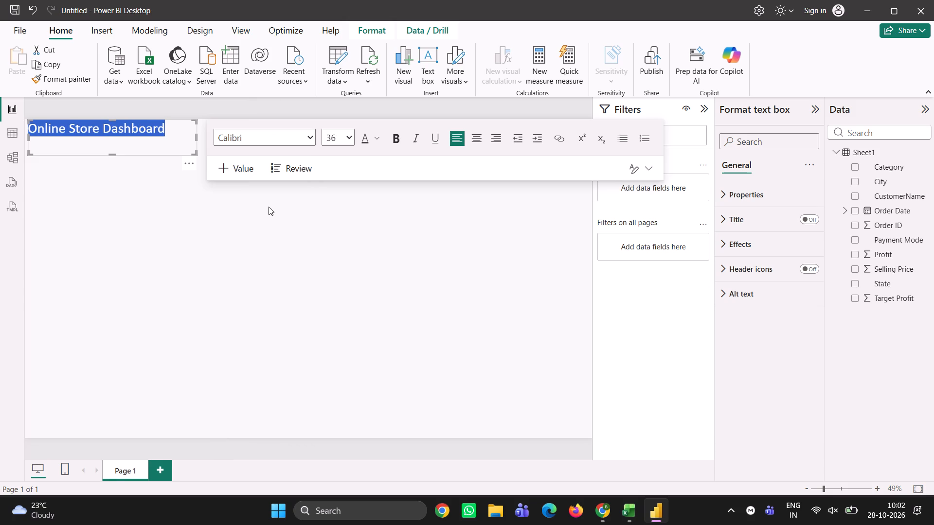
Set the dashboard title's font to Candara.
click(312, 136)
click(280, 248)
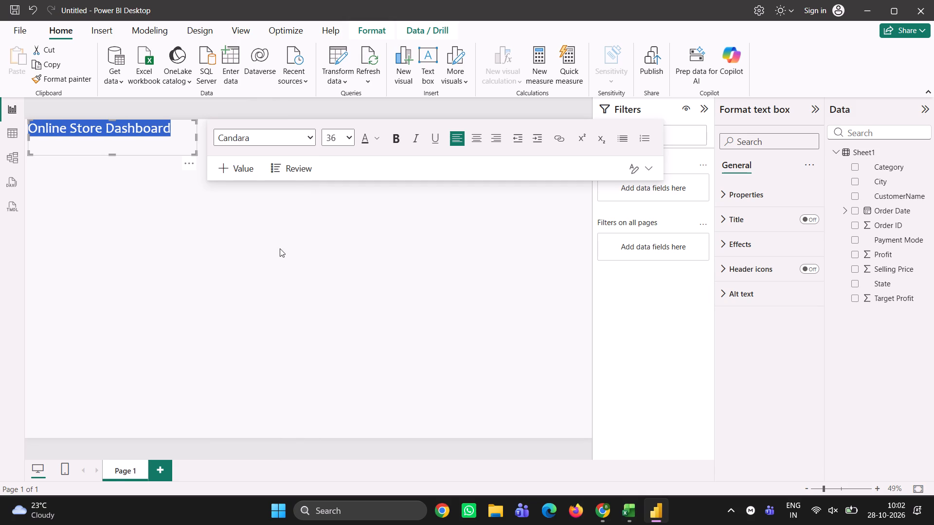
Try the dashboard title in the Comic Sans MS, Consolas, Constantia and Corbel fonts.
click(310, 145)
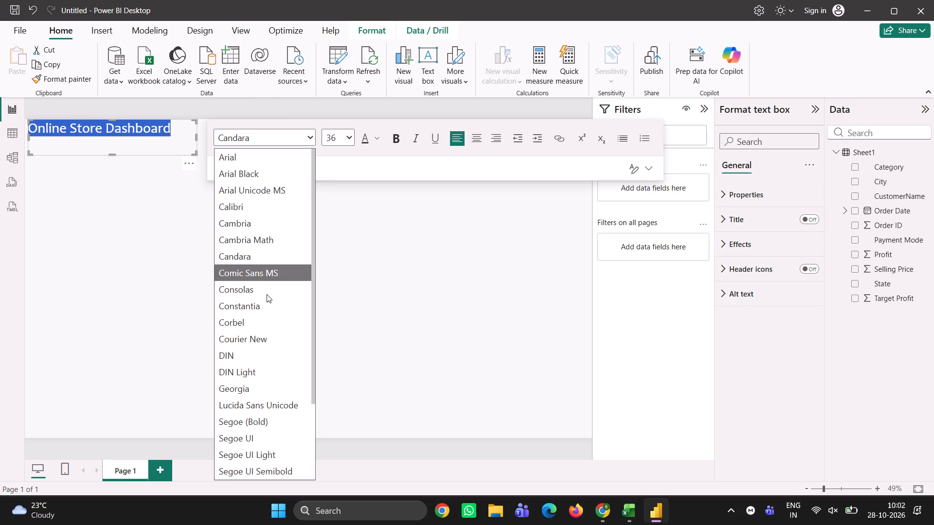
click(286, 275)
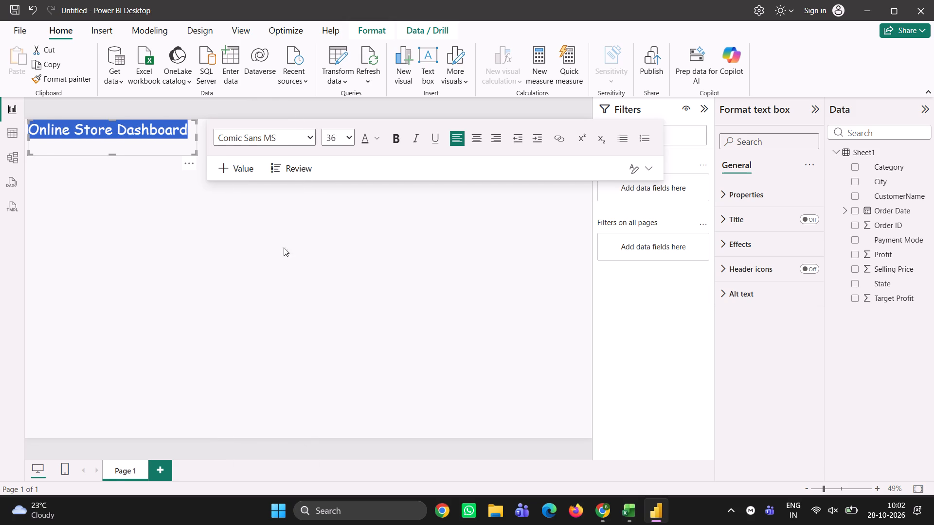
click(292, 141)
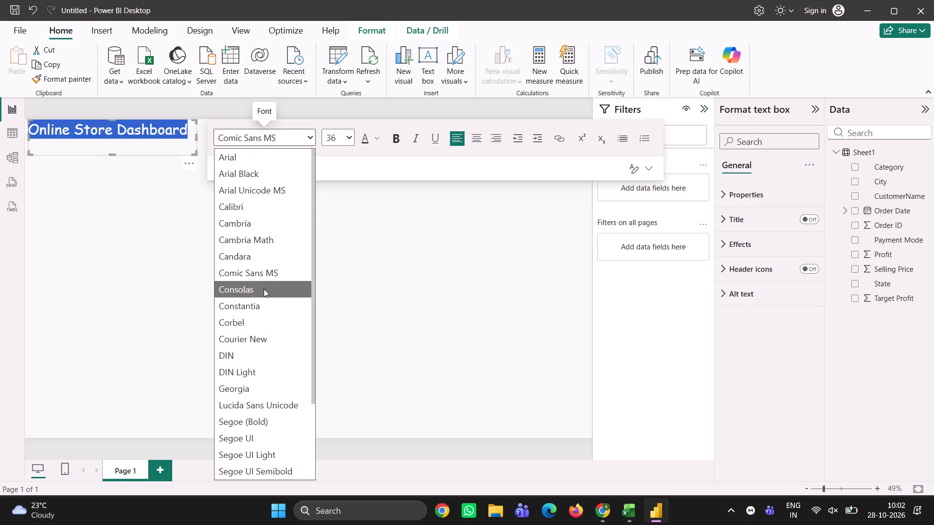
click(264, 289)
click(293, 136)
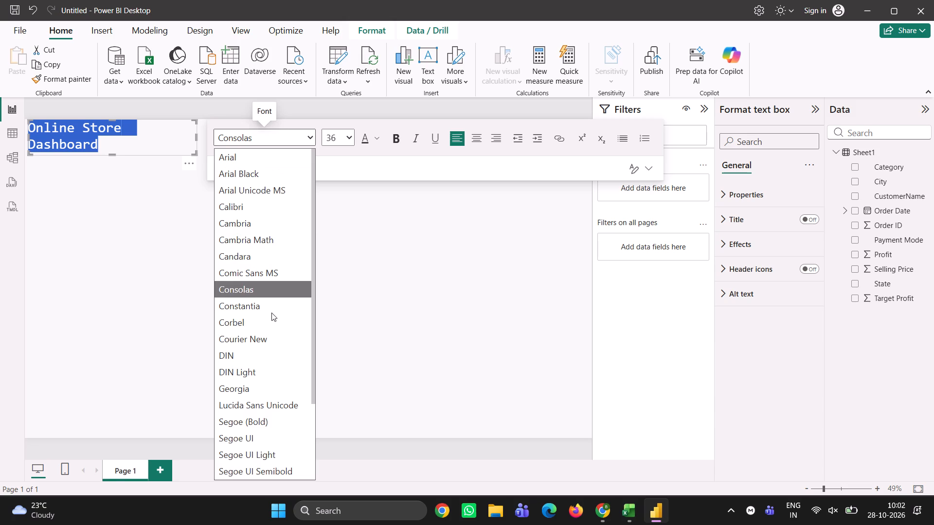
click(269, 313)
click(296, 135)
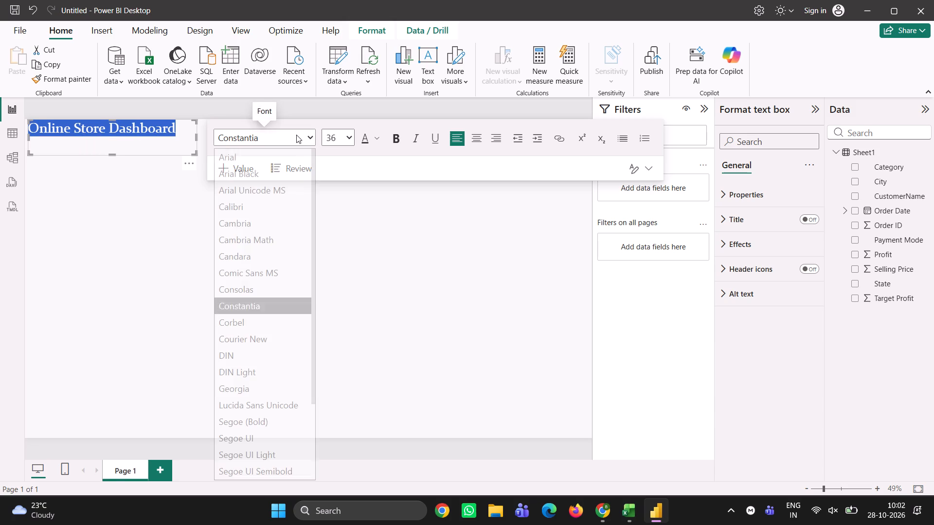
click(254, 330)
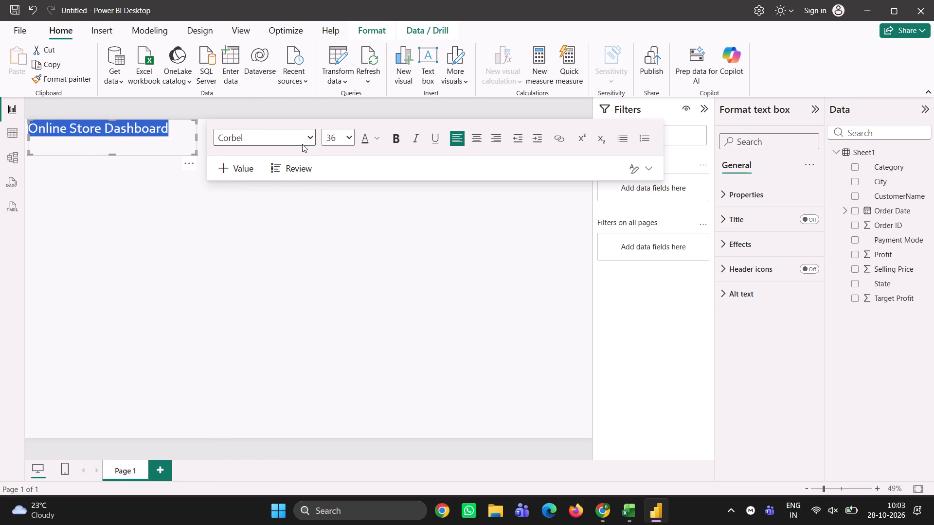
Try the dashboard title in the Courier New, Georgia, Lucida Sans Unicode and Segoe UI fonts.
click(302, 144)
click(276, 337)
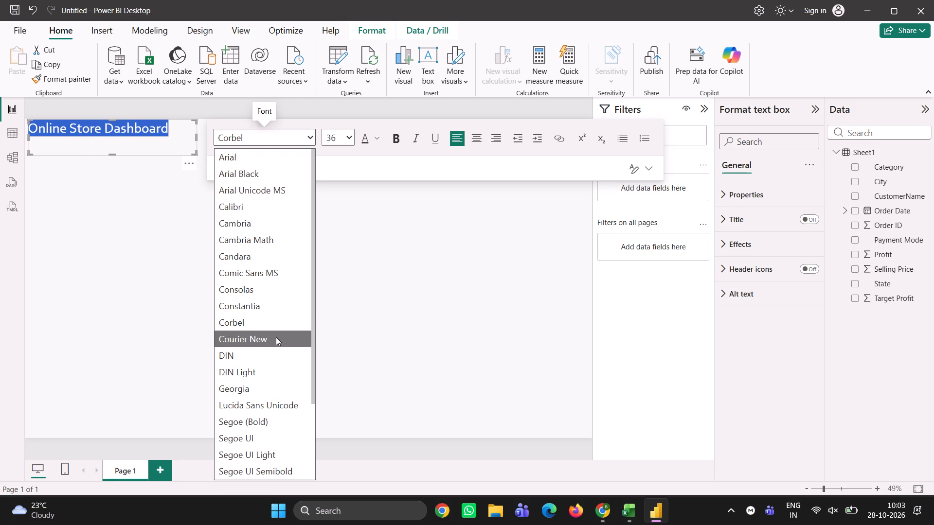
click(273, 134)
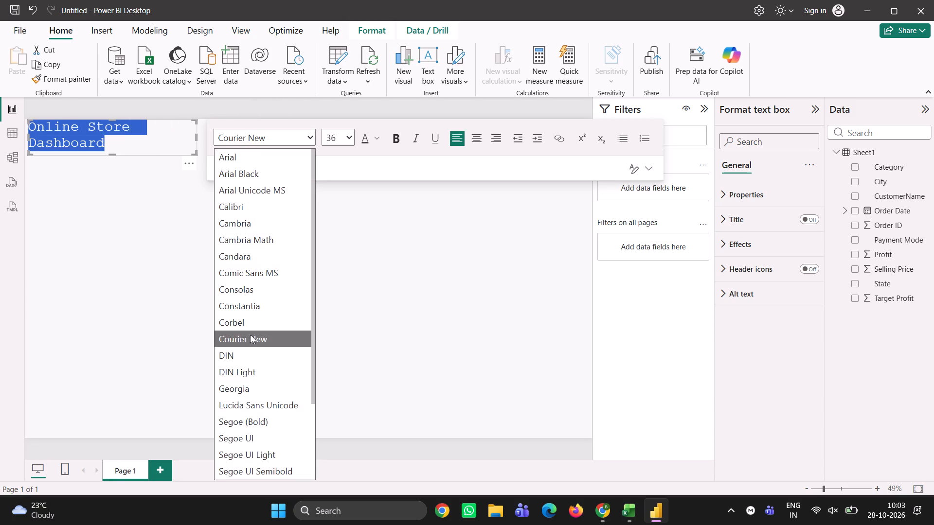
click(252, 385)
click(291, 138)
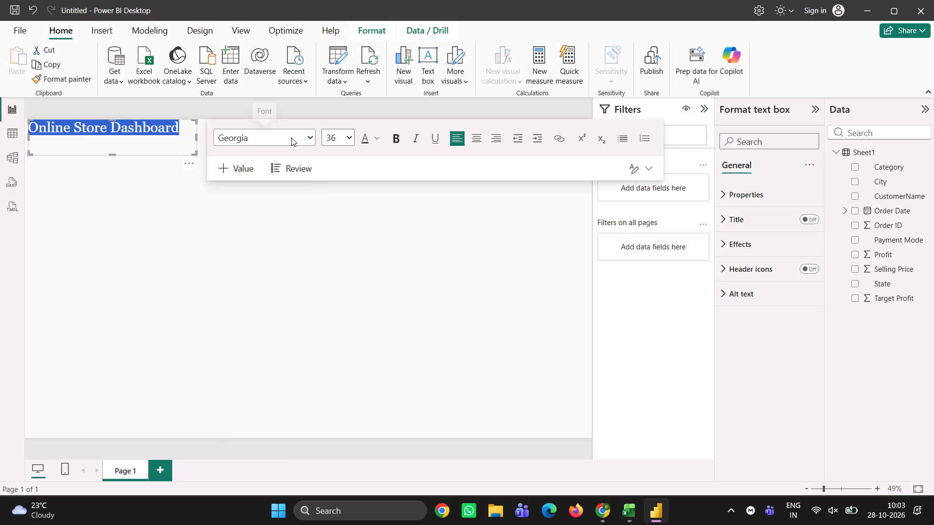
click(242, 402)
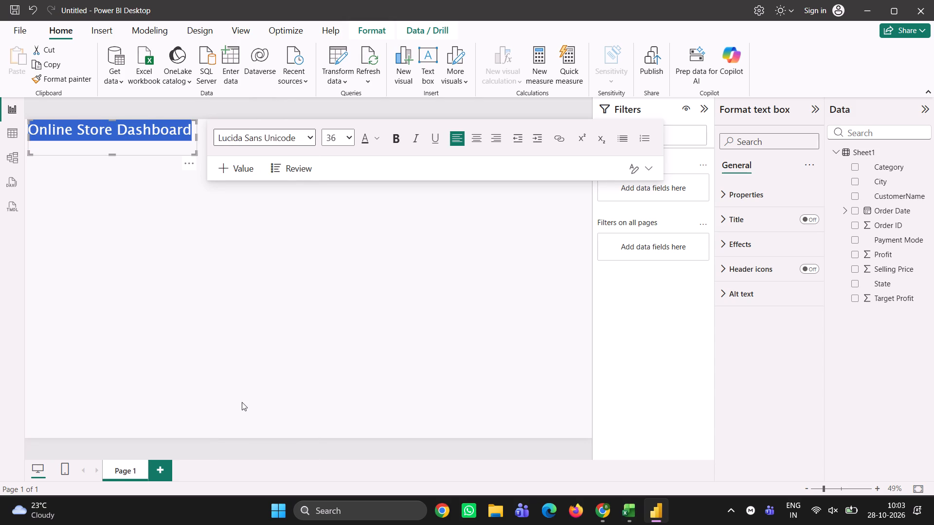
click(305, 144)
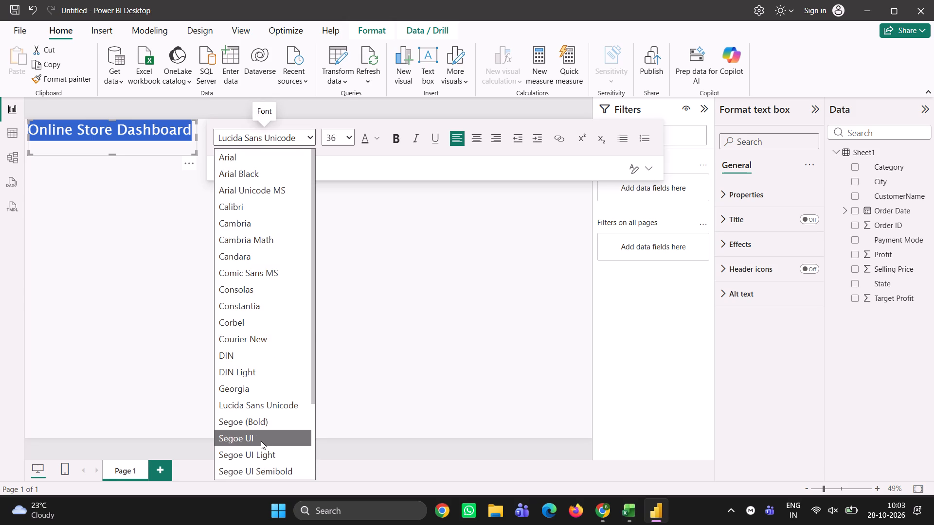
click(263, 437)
Set the dashboard title's font to Segoe (Bold).
click(305, 143)
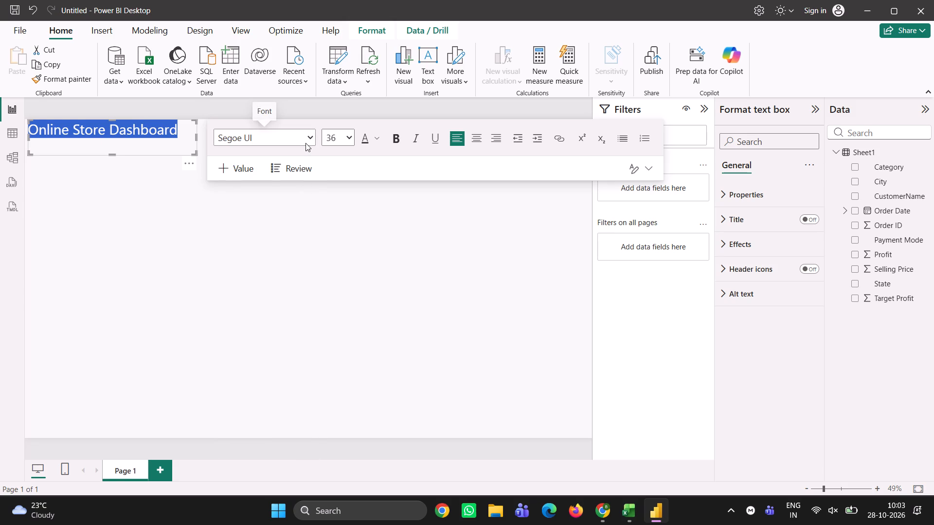
click(267, 422)
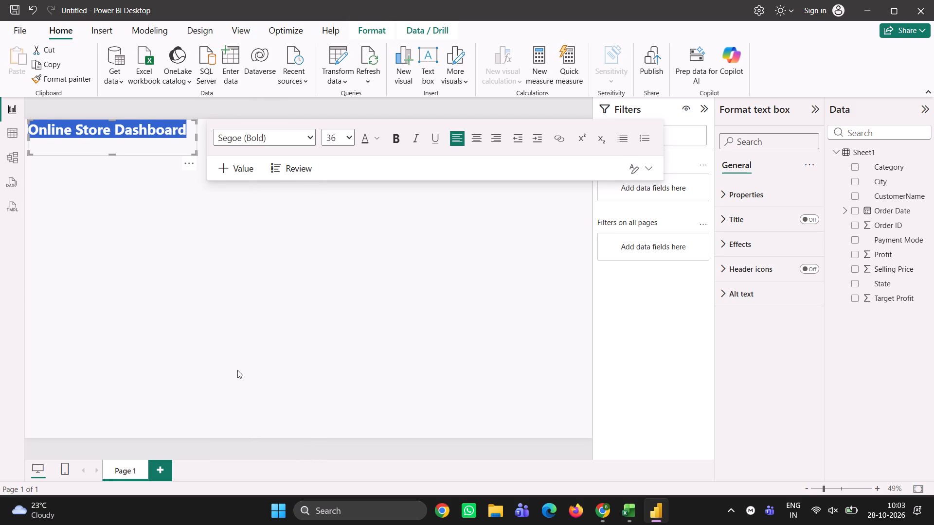
click(163, 328)
Centre the Online Store Dashboard title within its text box.
click(164, 146)
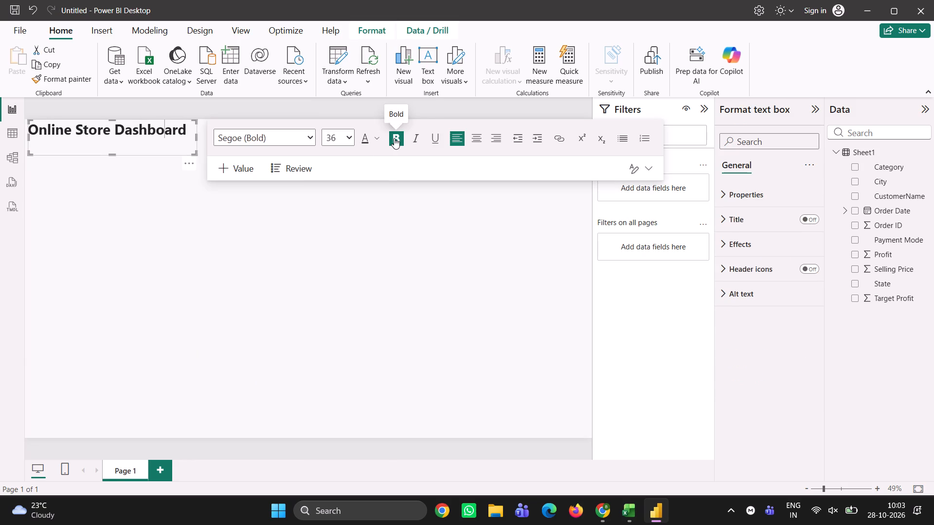
click(477, 139)
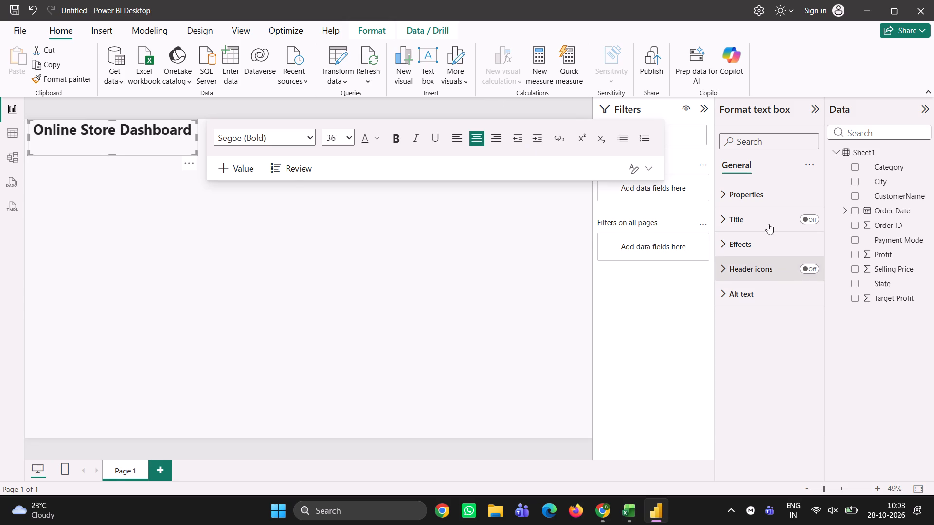
Set the top padding of the title text box to 20 px.
click(745, 191)
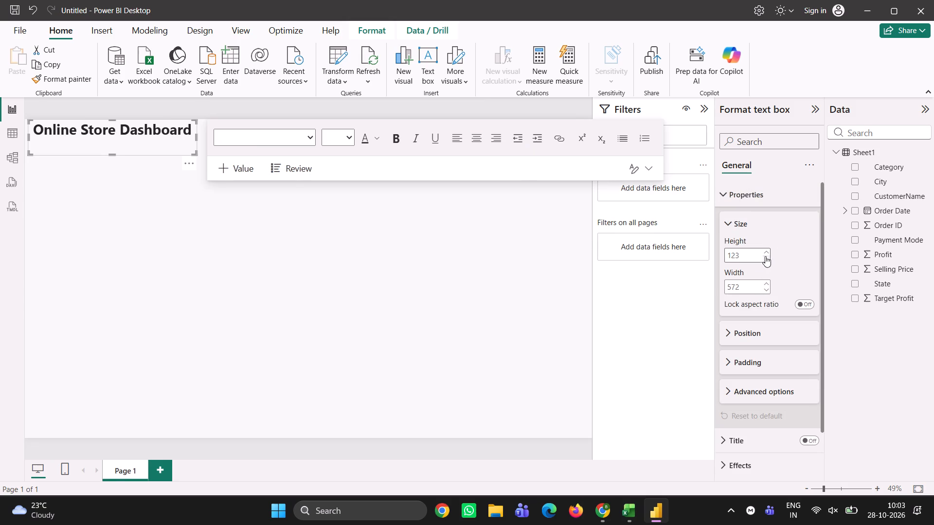
click(754, 362)
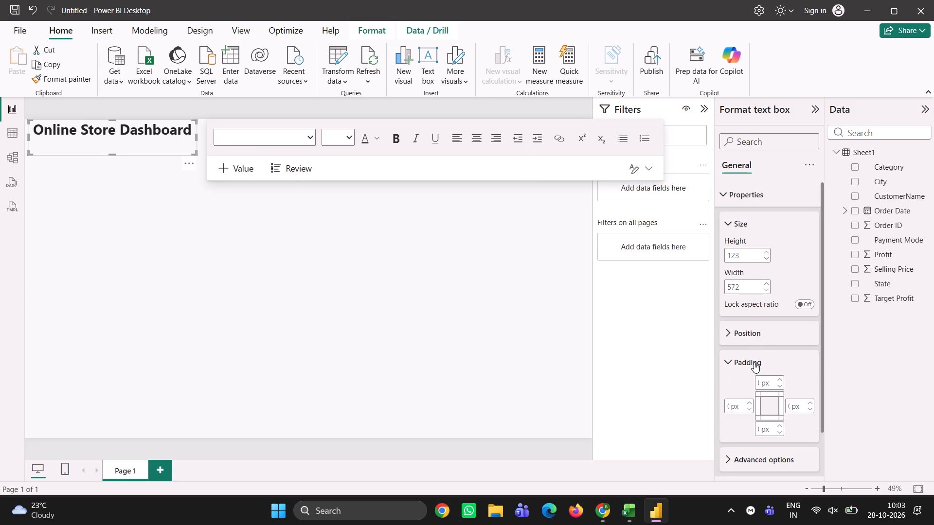
double_click(781, 381)
triple_click(781, 381)
triple_click(781, 381)
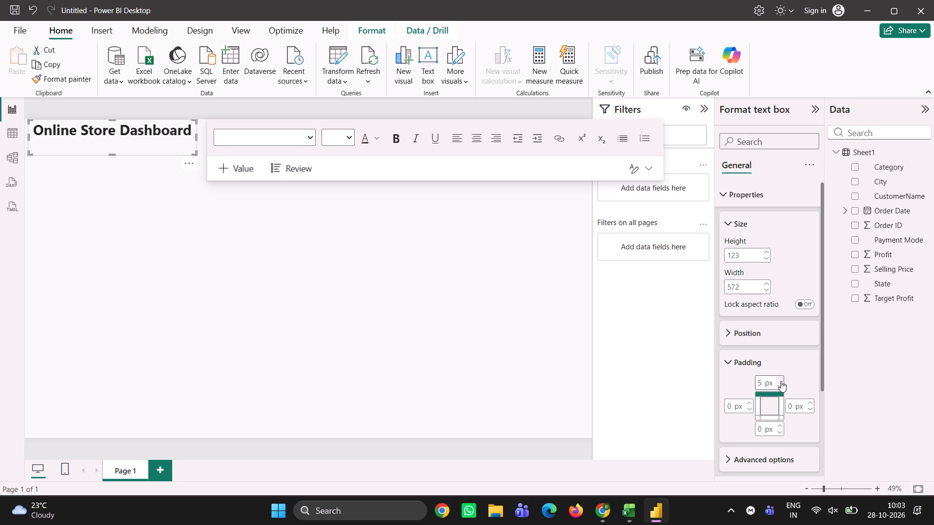
triple_click(781, 381)
triple_click(781, 381)
triple_click(781, 381)
triple_click(781, 381)
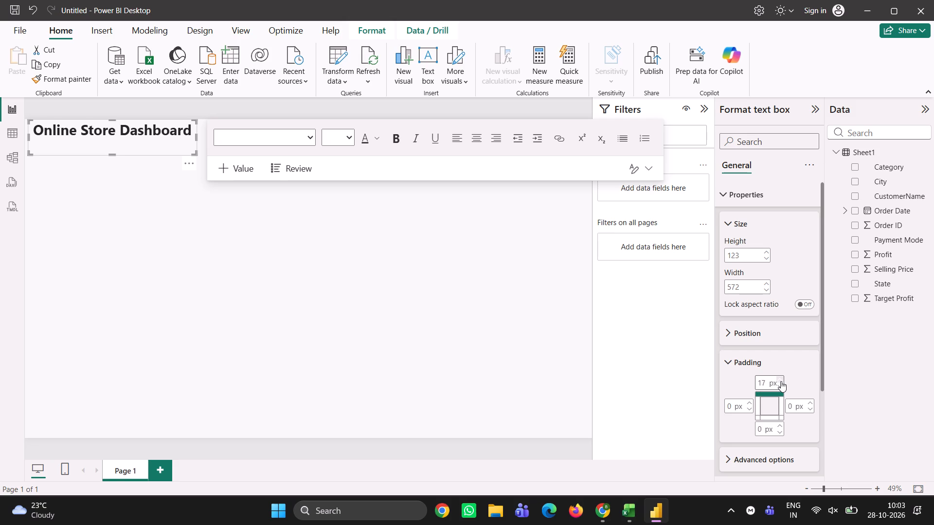
triple_click(781, 381)
triple_click(781, 381)
double_click(781, 381)
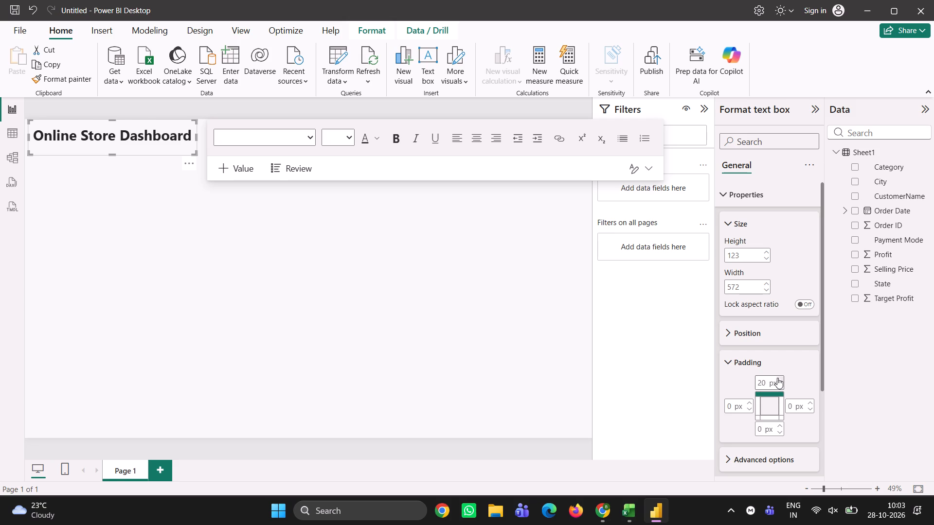
triple_click(778, 378)
Set the bottom padding of the title text box to 20 px.
triple_click(781, 433)
triple_click(781, 433)
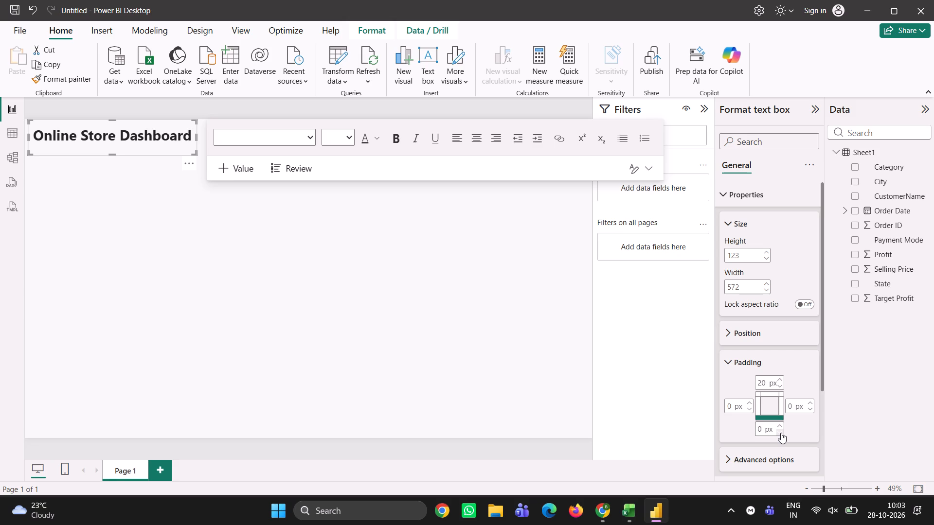
triple_click(781, 433)
drag(781, 433, 781, 427)
triple_click(781, 427)
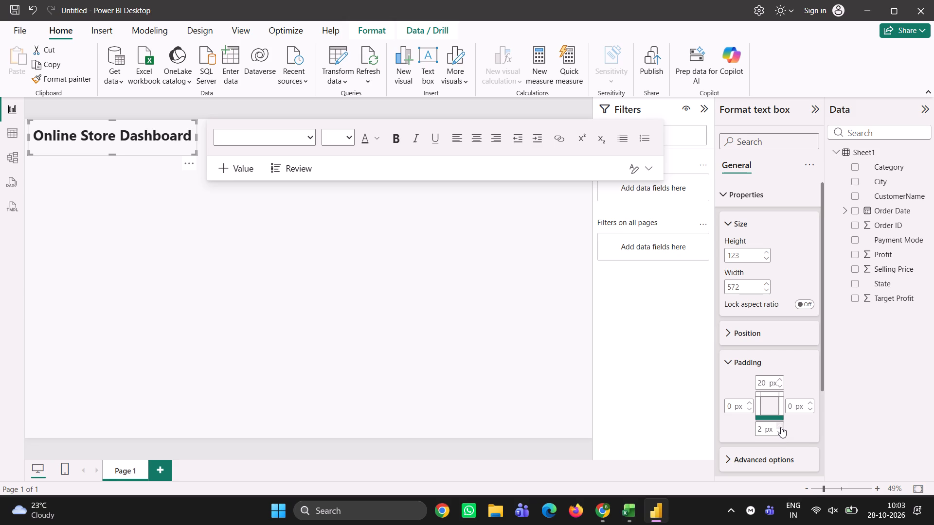
triple_click(781, 427)
triple_click(781, 427)
triple_click(781, 427)
triple_click(781, 427)
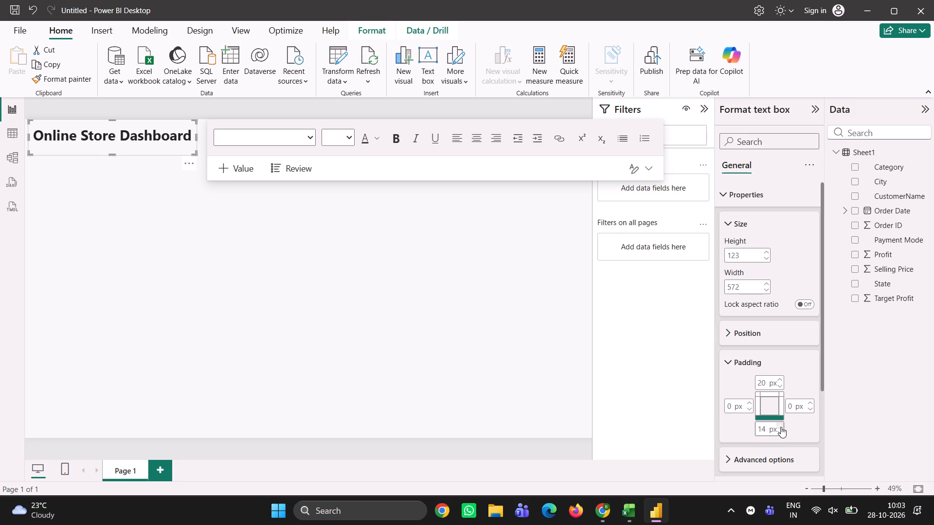
triple_click(781, 427)
triple_click(781, 427)
triple_click(781, 427)
double_click(781, 427)
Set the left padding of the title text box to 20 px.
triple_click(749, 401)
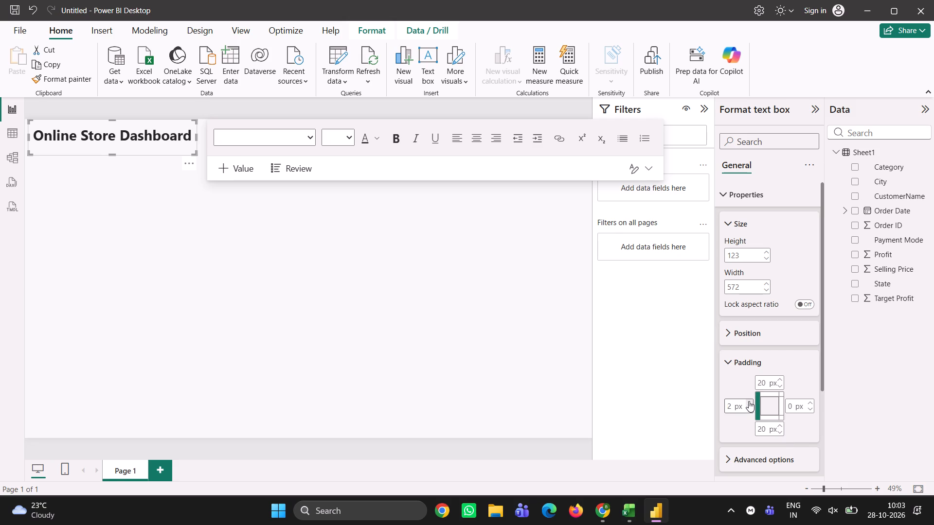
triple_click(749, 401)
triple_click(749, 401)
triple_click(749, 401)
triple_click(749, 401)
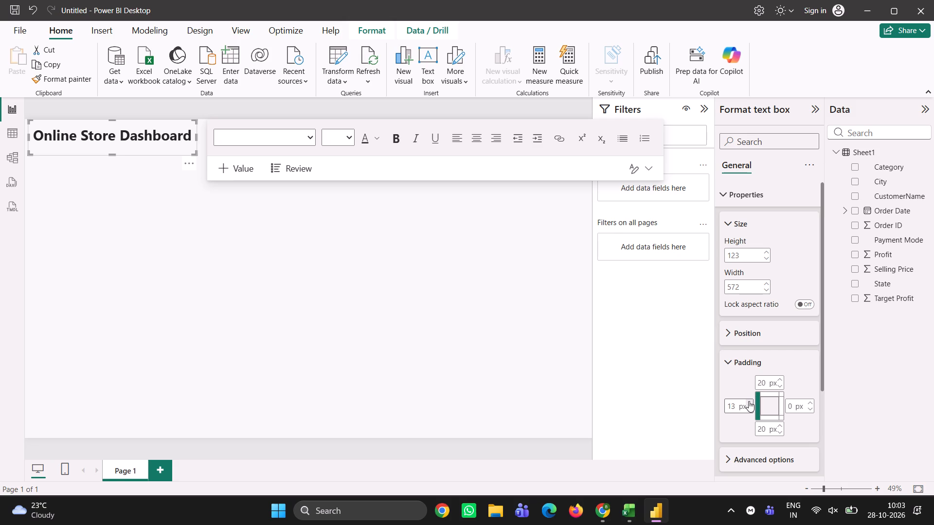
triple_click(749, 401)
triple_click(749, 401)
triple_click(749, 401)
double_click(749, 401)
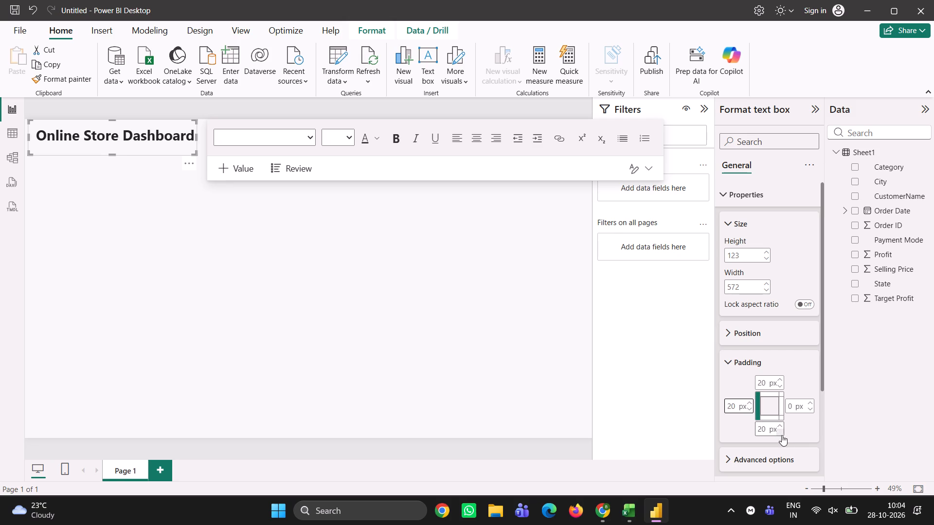
Reduce the left padding of the title text box to 1 px.
drag(753, 411, 748, 408)
triple_click(748, 408)
triple_click(748, 408)
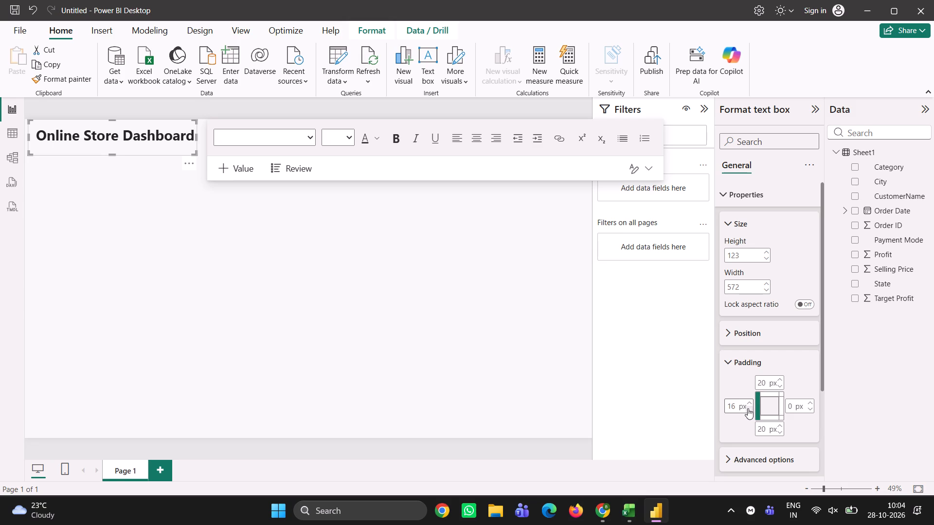
triple_click(748, 408)
triple_click(748, 408)
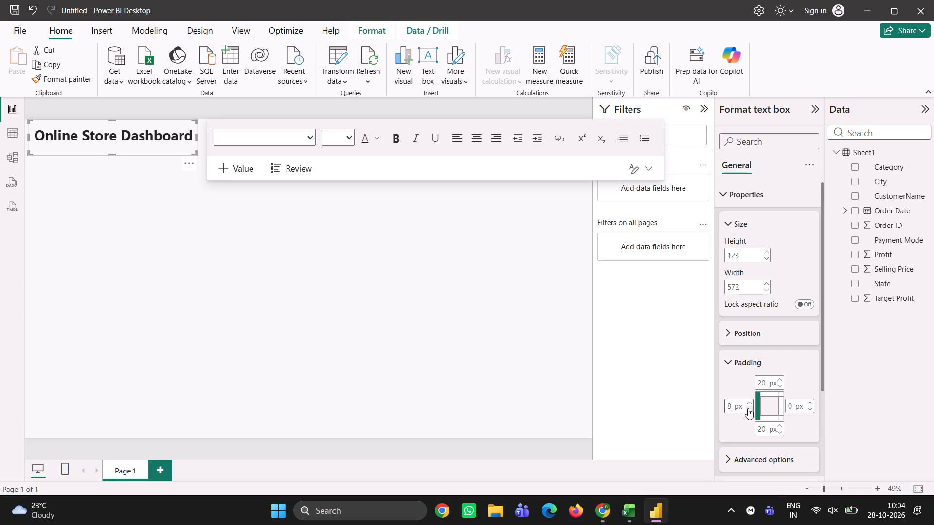
triple_click(748, 408)
click(748, 408)
click(748, 408)
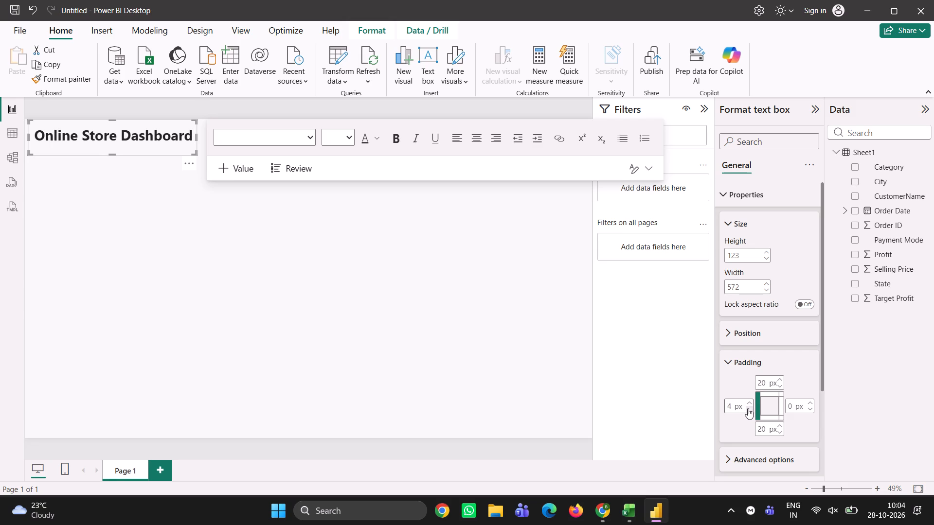
double_click(748, 408)
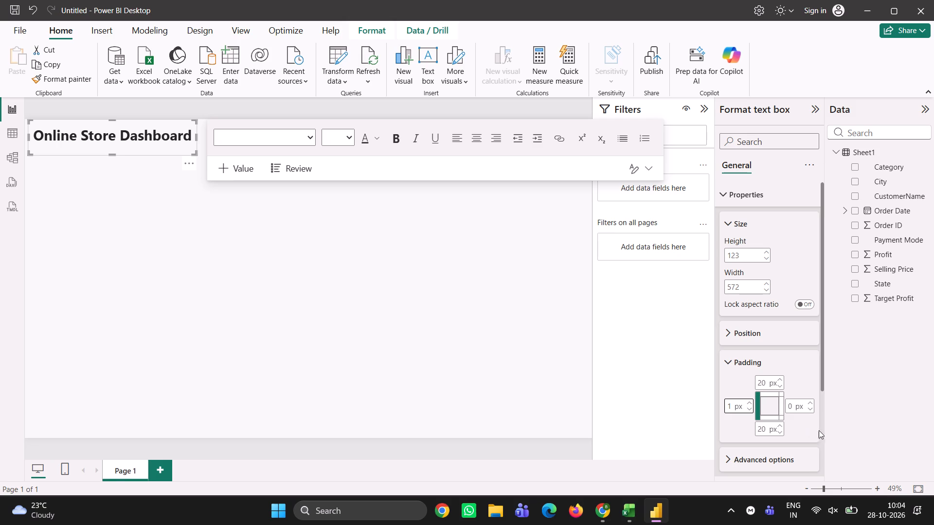
Set the horizontal position of the title text box to 12.
scroll(792, 402, down, 2)
click(774, 256)
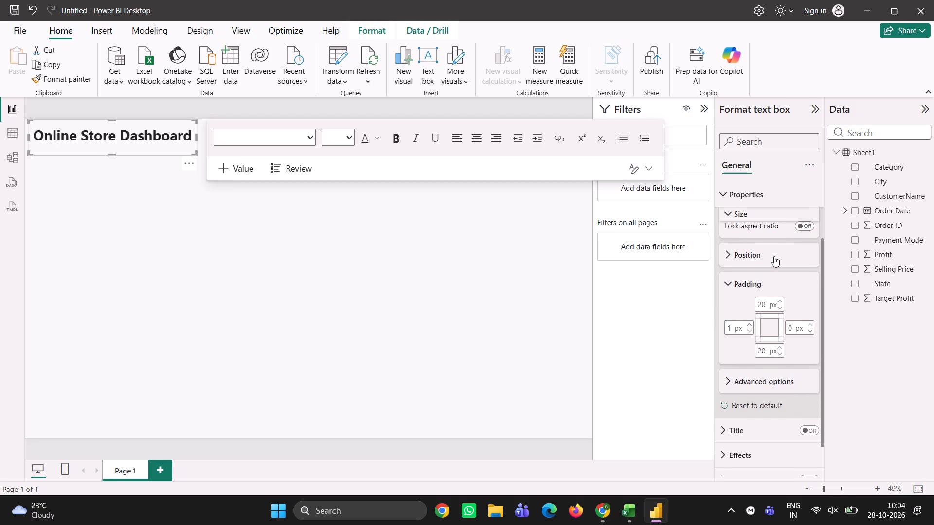
triple_click(766, 292)
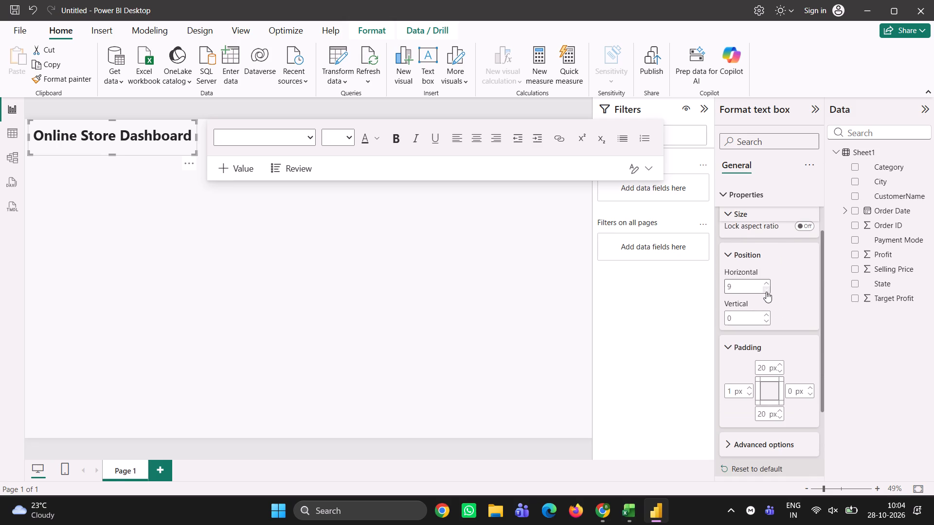
double_click(766, 292)
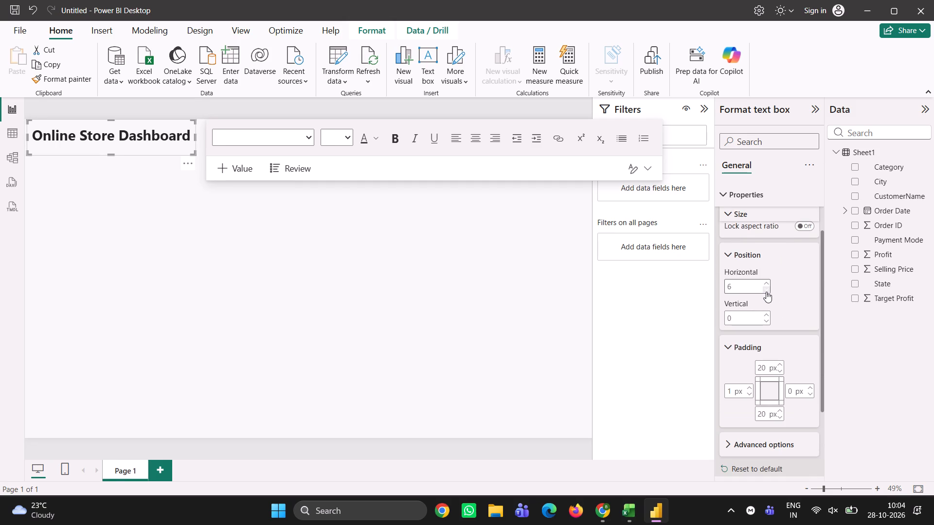
drag(764, 271, 765, 287)
click(765, 287)
triple_click(766, 283)
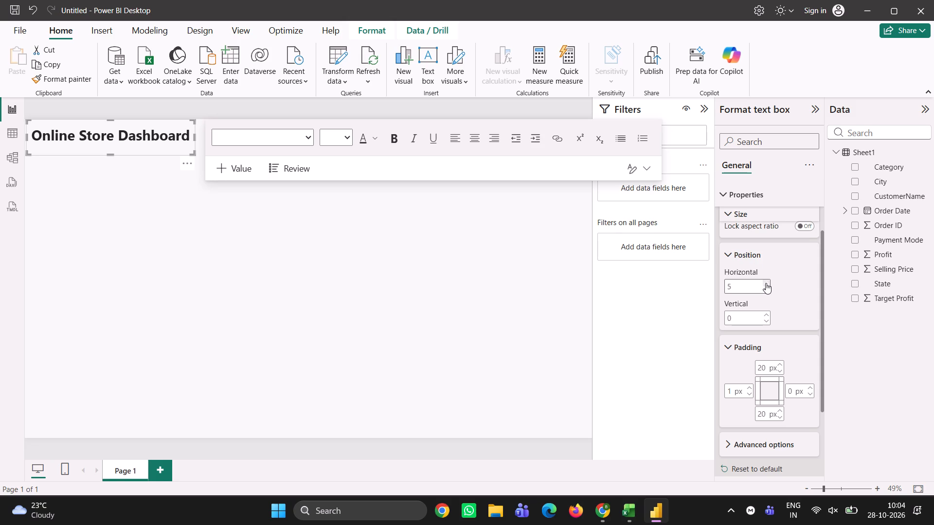
double_click(766, 283)
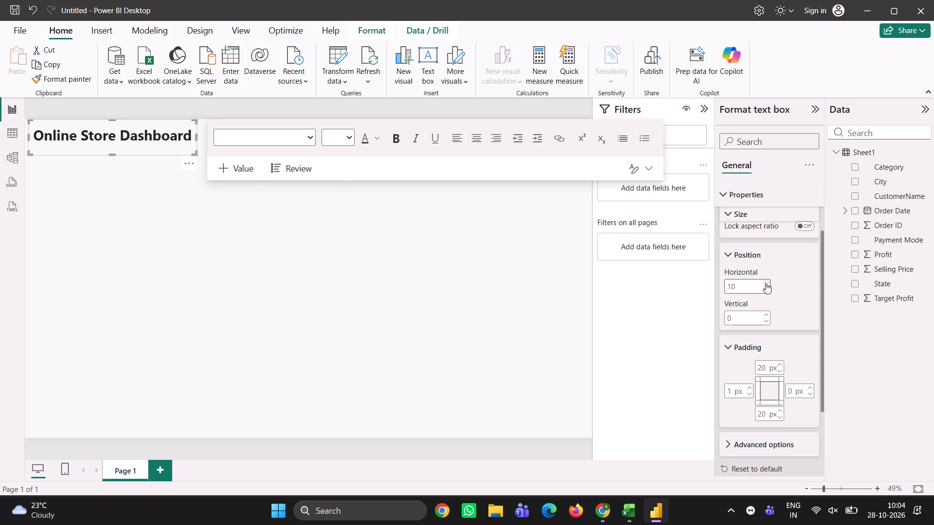
double_click(766, 283)
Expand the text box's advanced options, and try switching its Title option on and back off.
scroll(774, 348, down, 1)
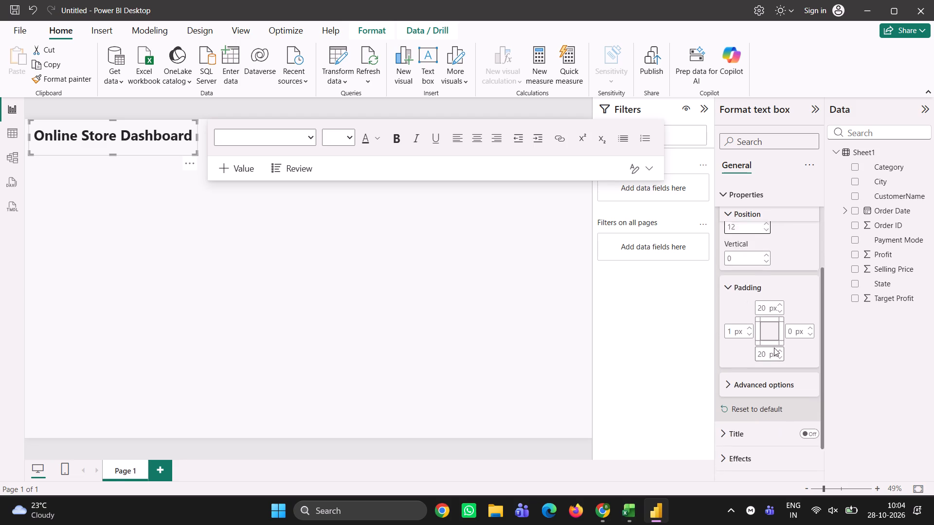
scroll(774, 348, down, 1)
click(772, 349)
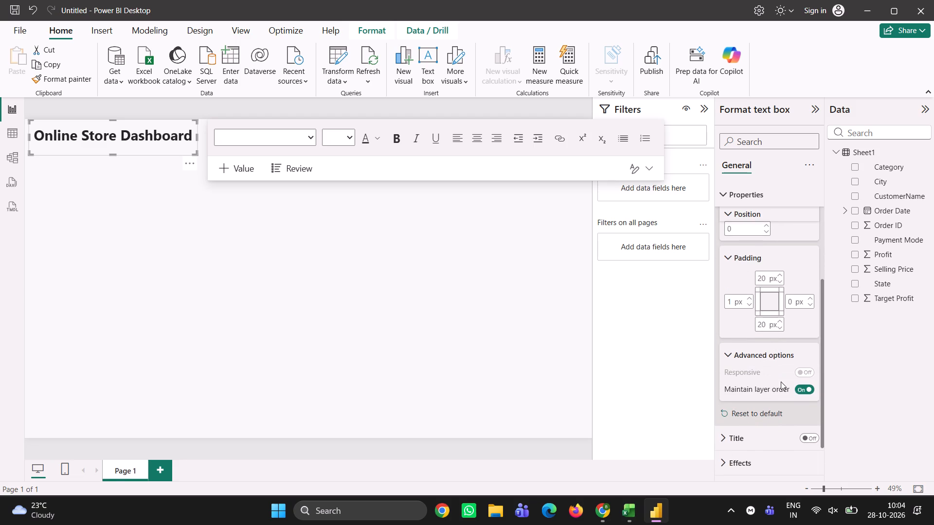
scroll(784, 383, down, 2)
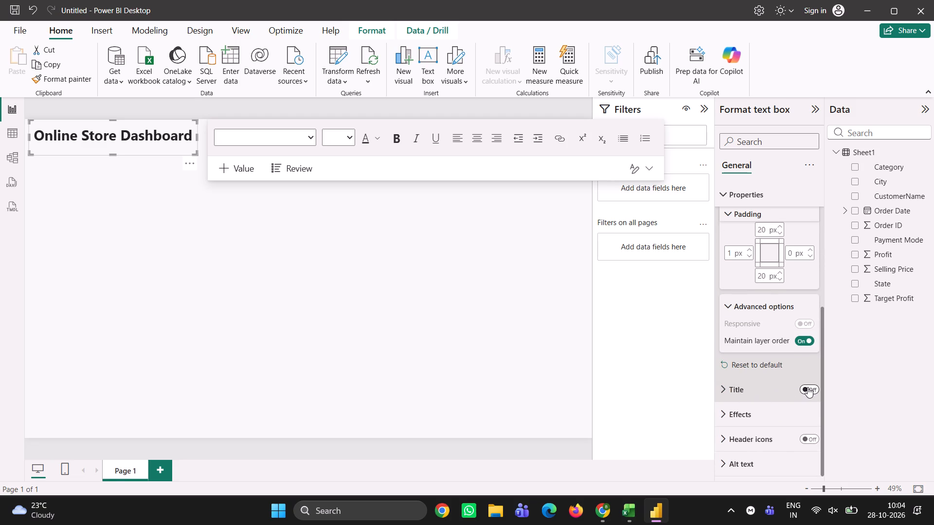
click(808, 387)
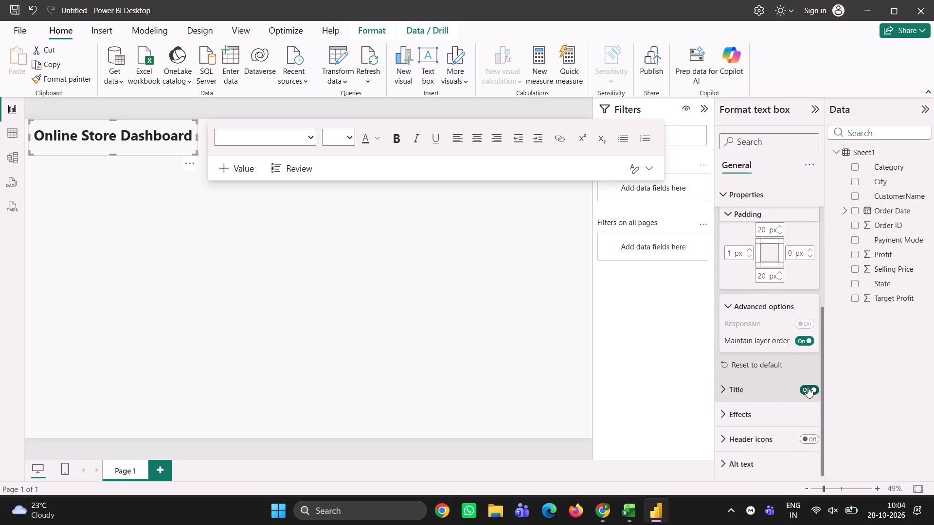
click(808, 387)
Turn on the background effect for the Online Store Dashboard text box.
scroll(761, 406, down, 1)
click(747, 410)
scroll(747, 410, down, 1)
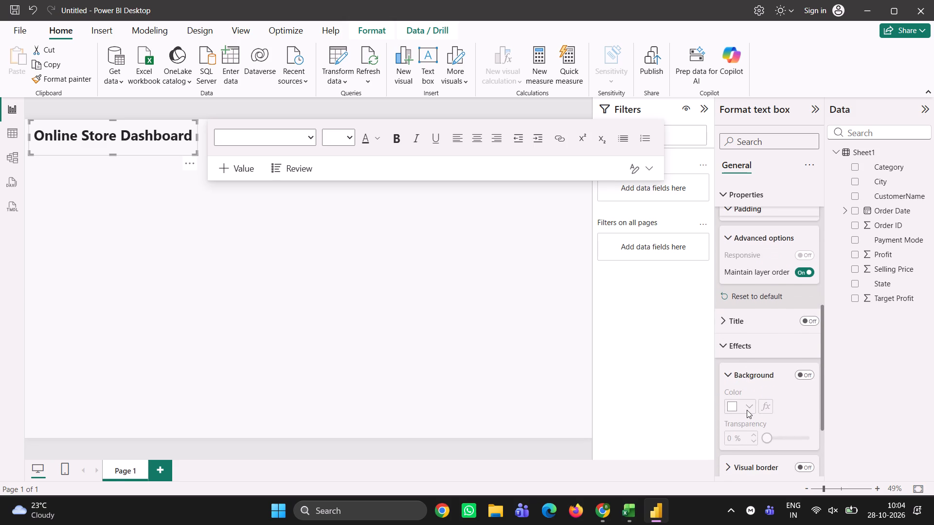
click(748, 405)
click(751, 405)
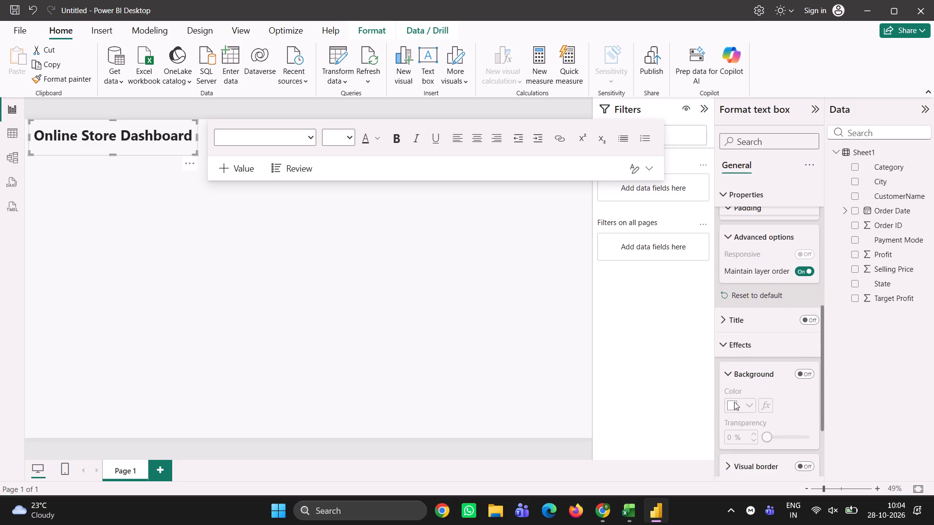
drag(736, 405, 804, 377)
click(804, 377)
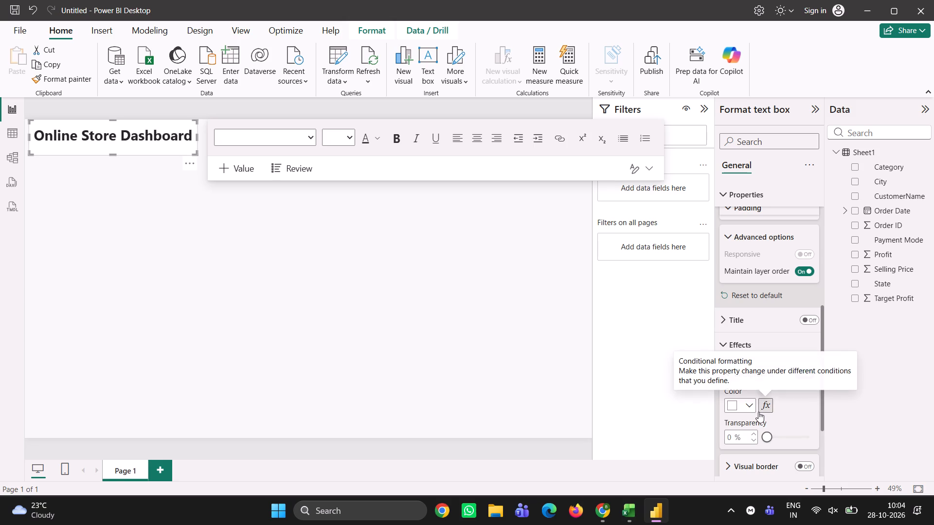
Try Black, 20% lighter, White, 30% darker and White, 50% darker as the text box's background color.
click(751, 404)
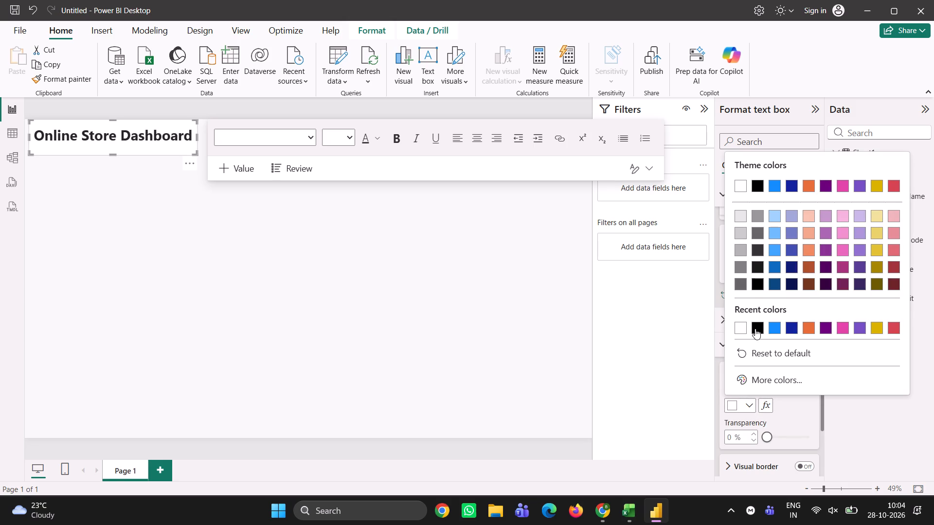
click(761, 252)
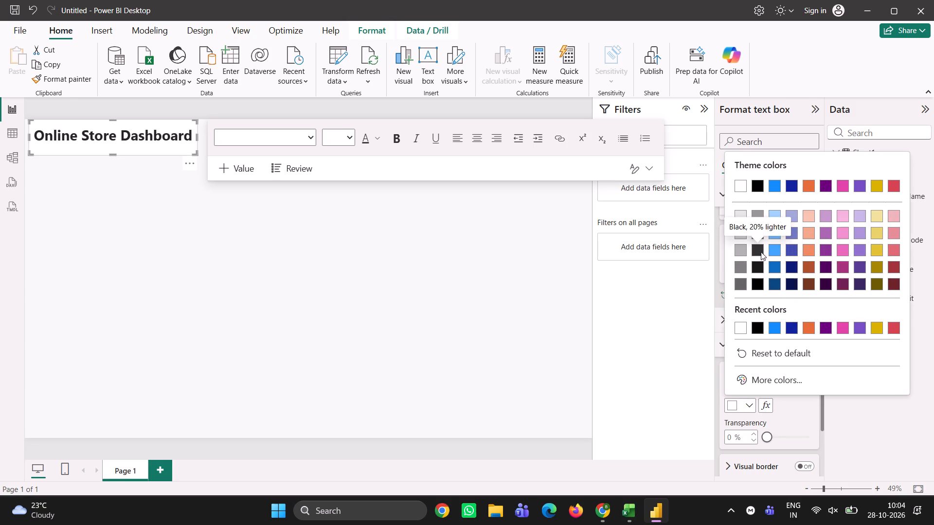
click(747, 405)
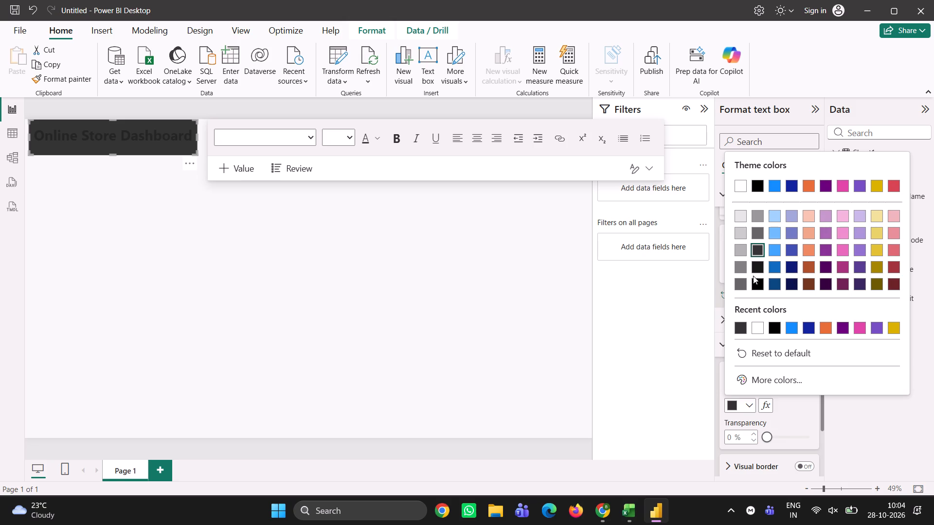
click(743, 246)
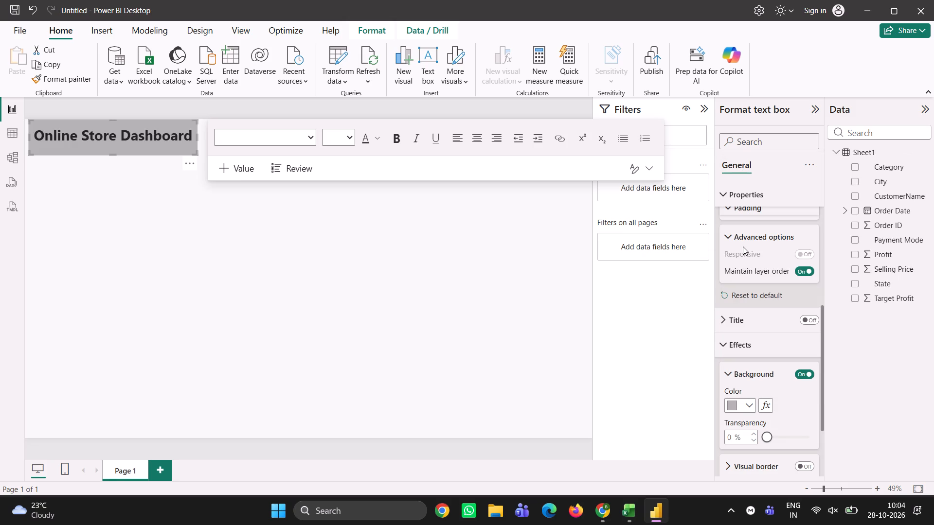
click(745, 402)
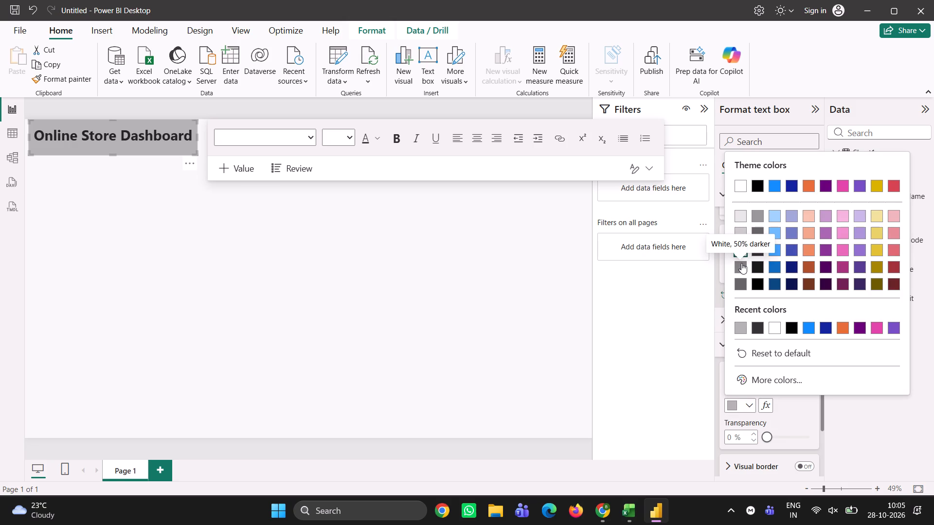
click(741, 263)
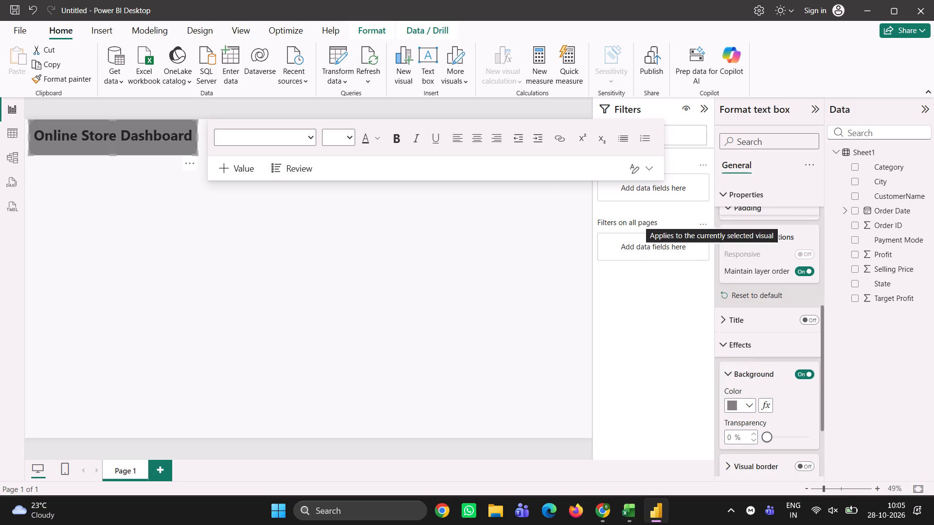
Change the font color of the whole Online Store Dashboard title text to white.
click(378, 144)
click(388, 182)
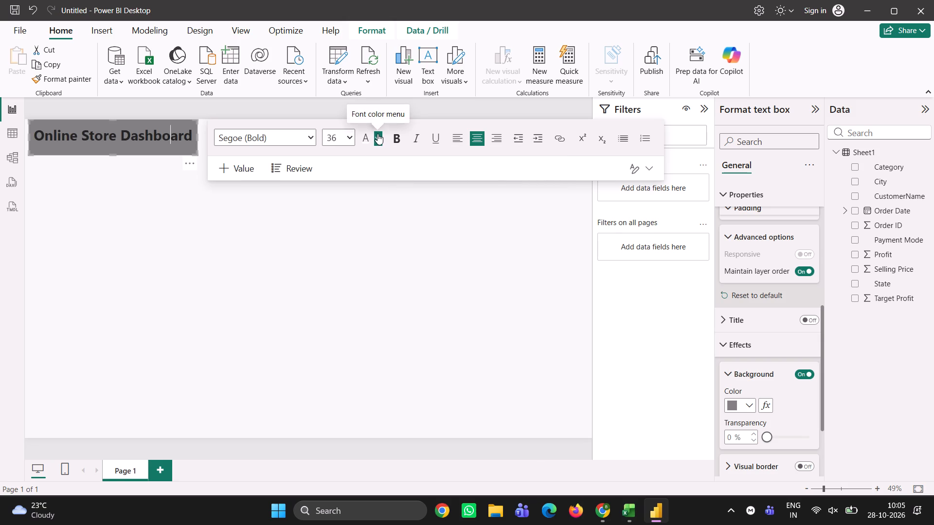
click(196, 132)
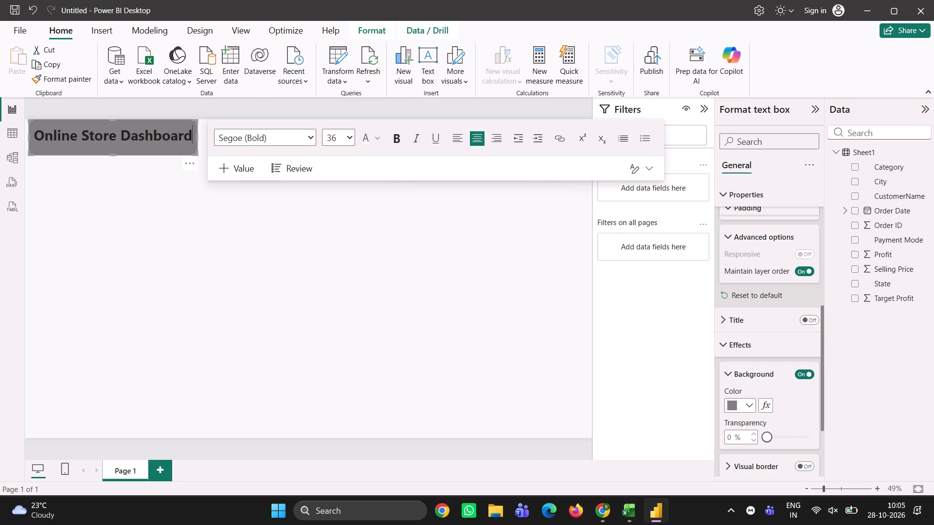
drag(196, 132, 34, 140)
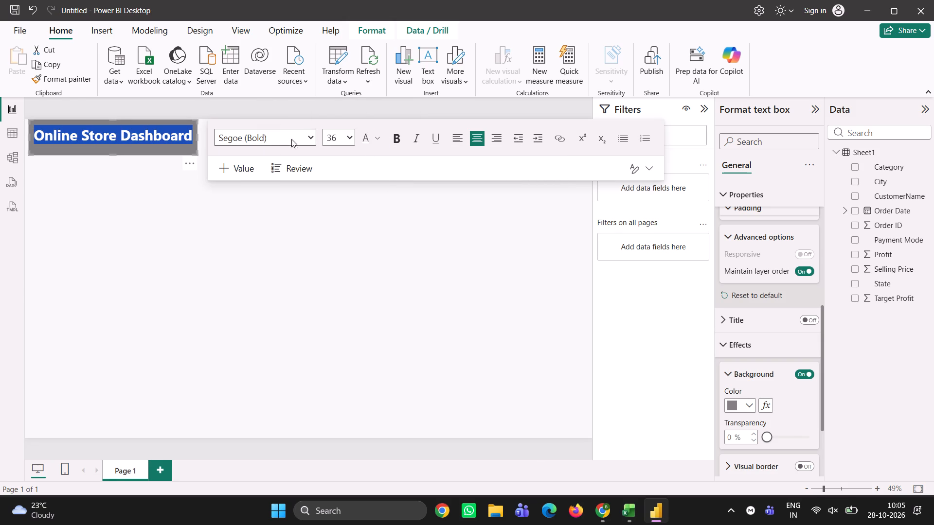
click(365, 134)
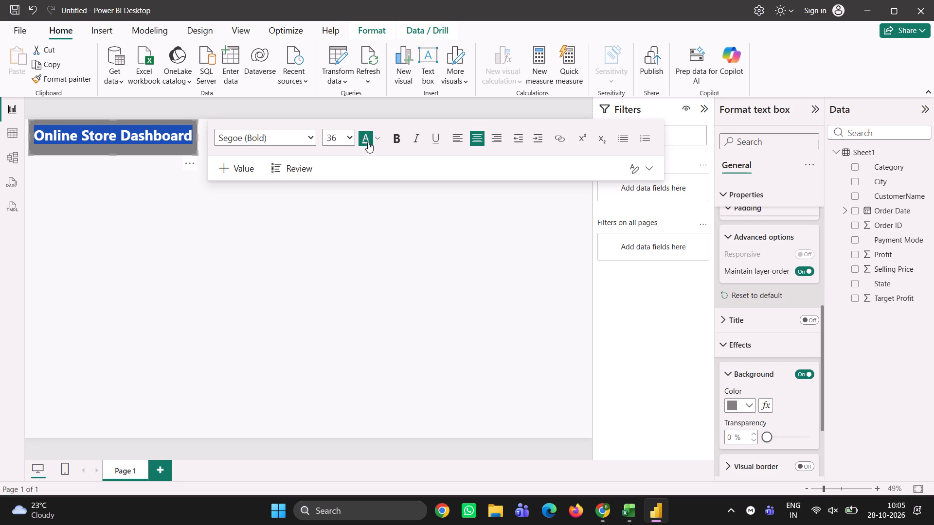
click(368, 154)
click(375, 140)
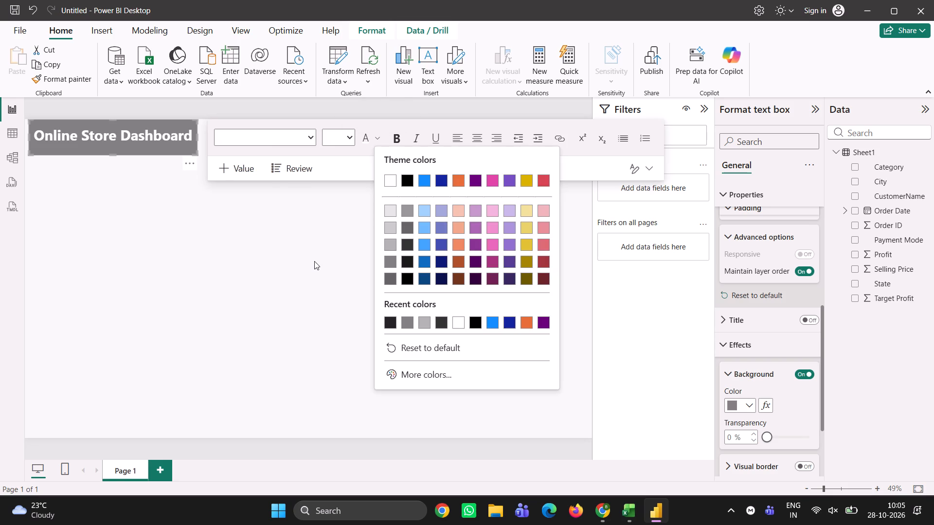
click(314, 261)
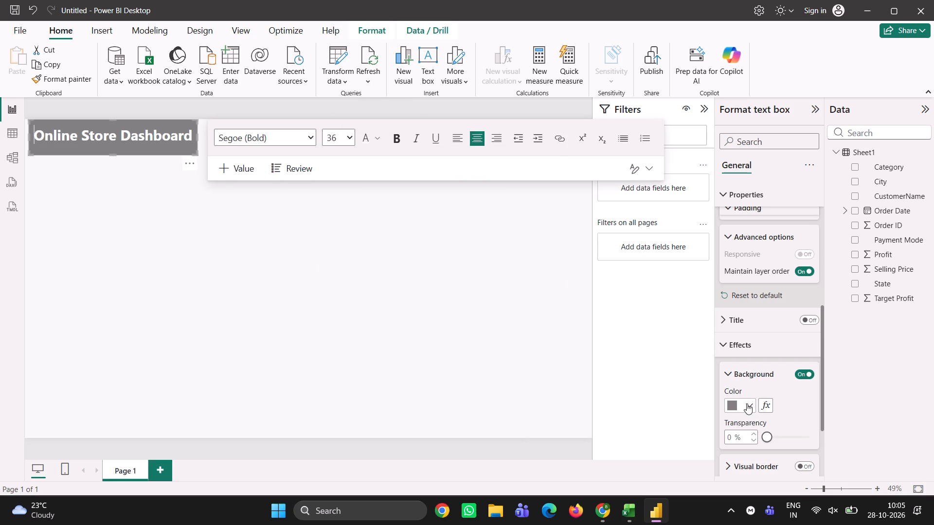
Set the title text box's background to the dark gray theme shade just above Black, 20% lighter.
click(751, 412)
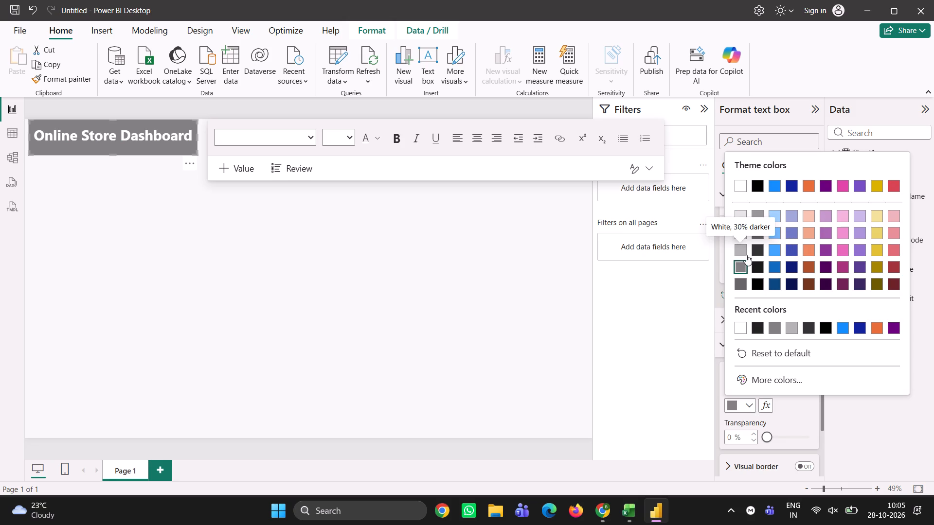
click(755, 235)
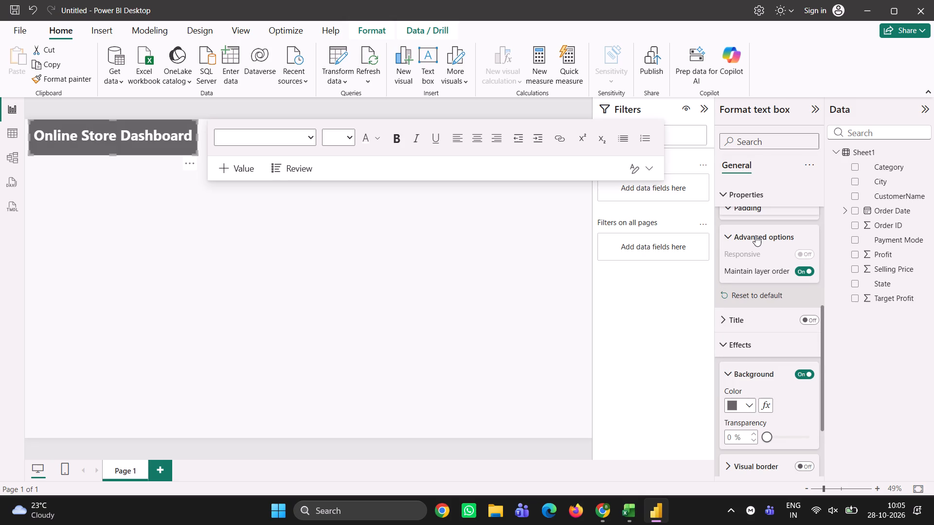
click(482, 286)
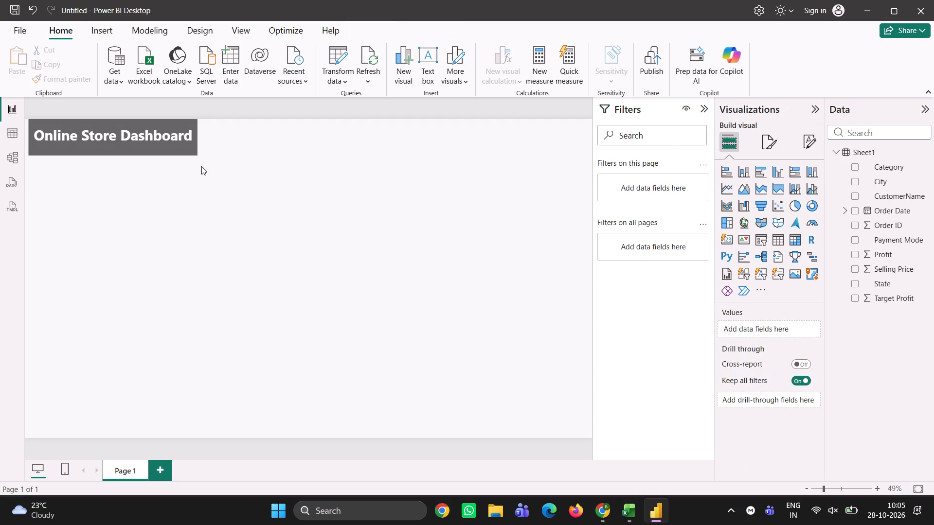
Extend the title text box downward, and pull its top edge down so the box sits lower with roughly its original height.
click(181, 136)
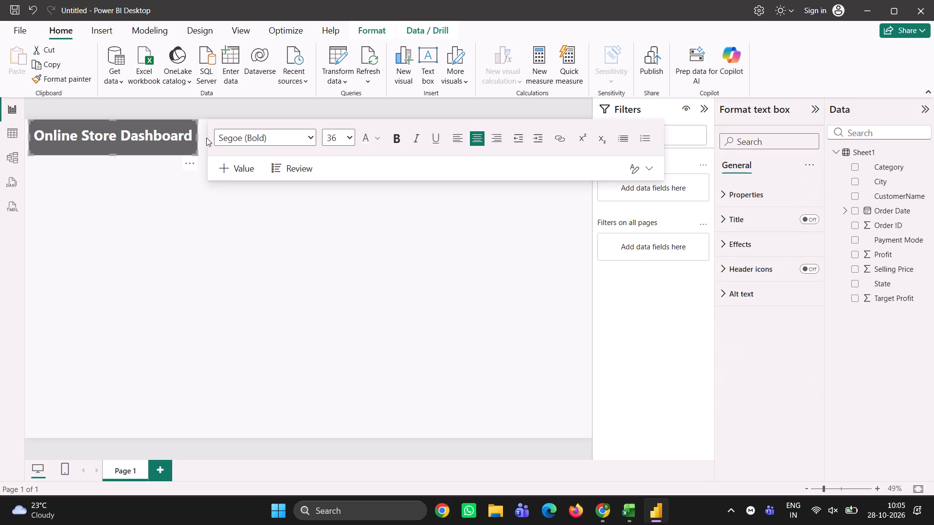
drag(198, 154, 198, 192)
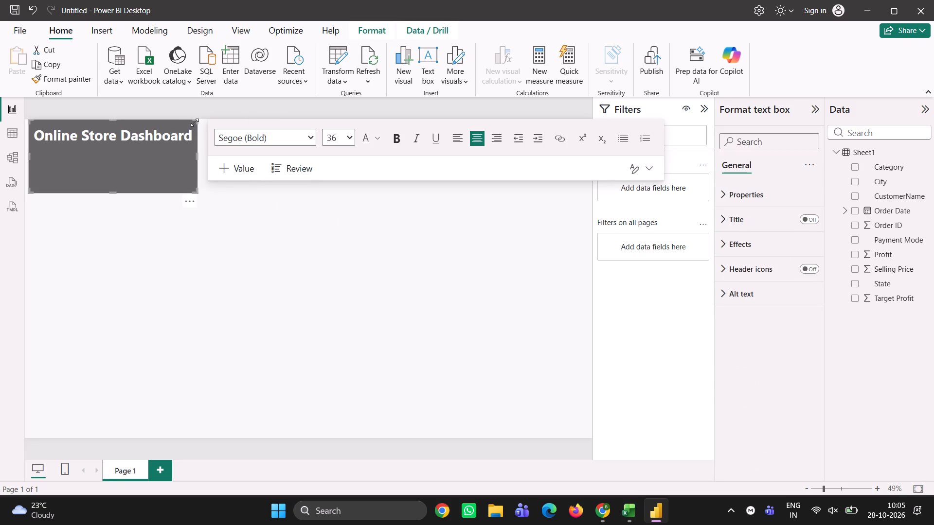
drag(195, 122, 196, 161)
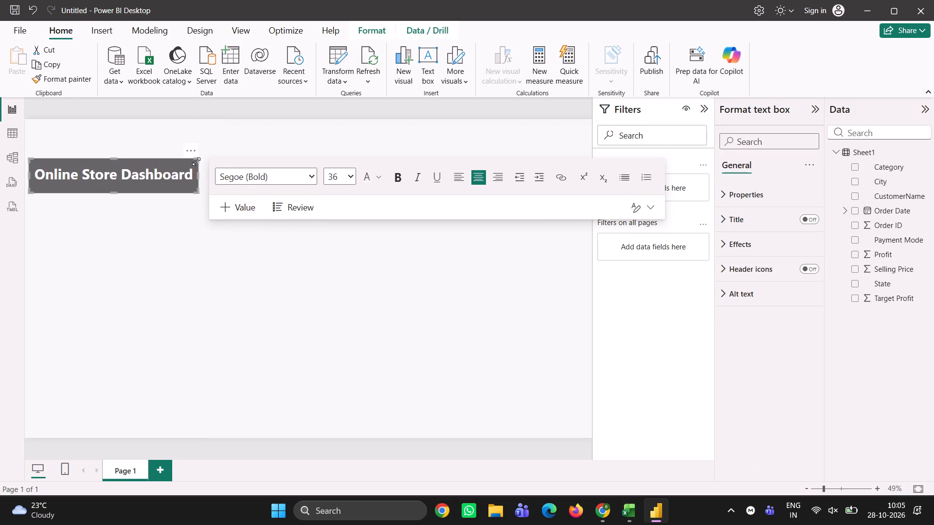
click(140, 145)
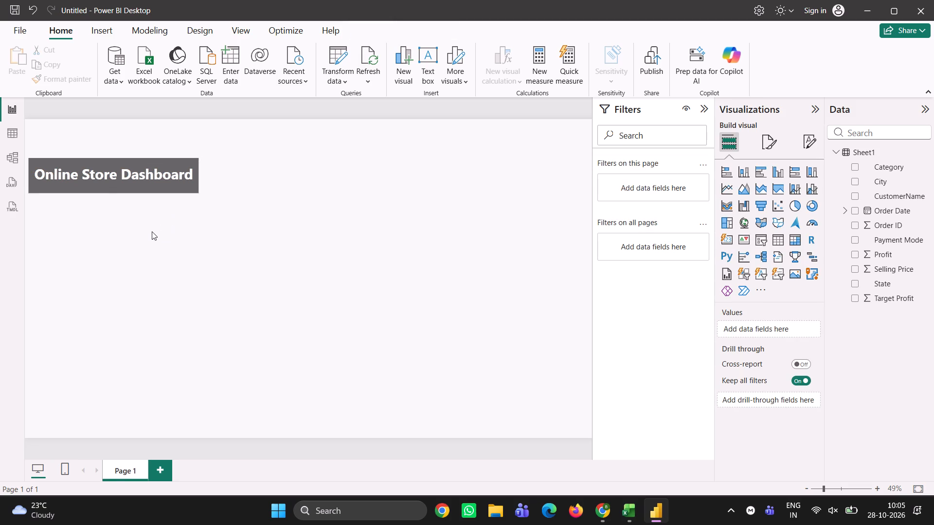
Widen the title text box by extending its right side farther across the page.
click(198, 190)
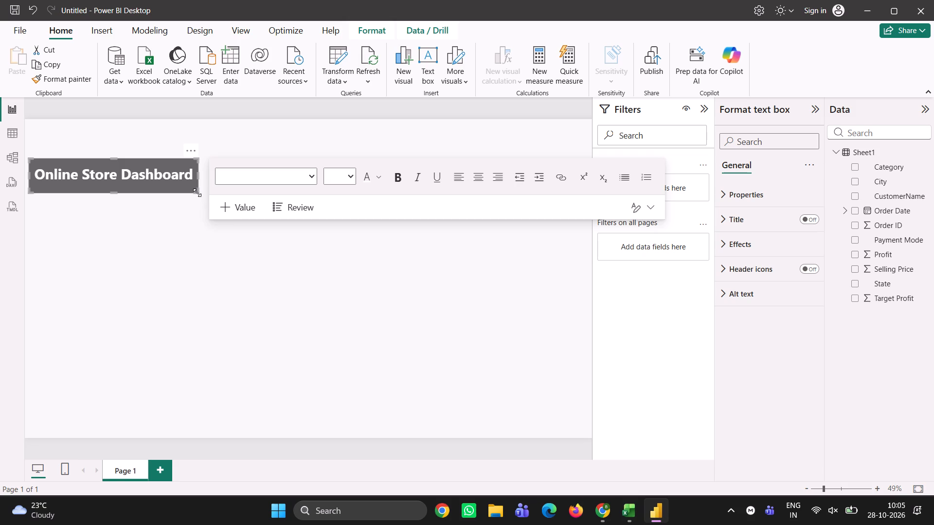
drag(197, 192, 246, 193)
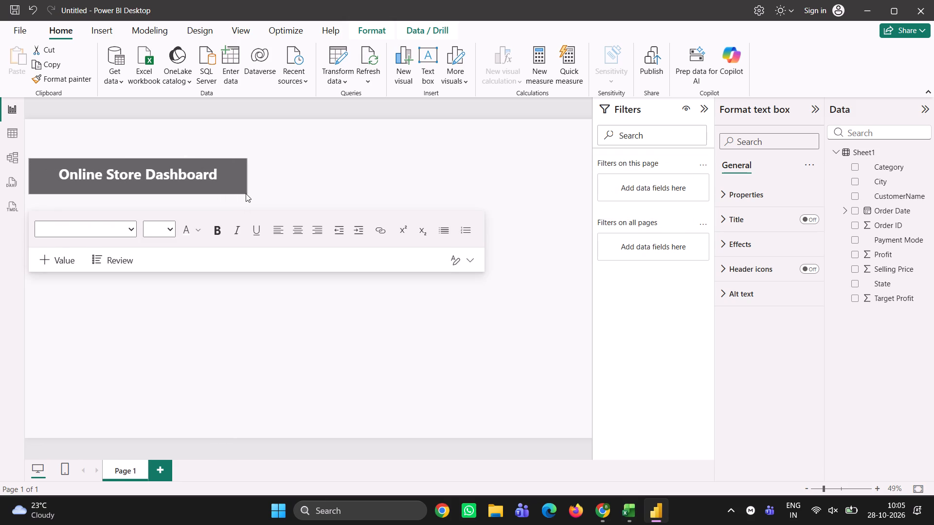
drag(246, 193, 246, 194)
click(297, 173)
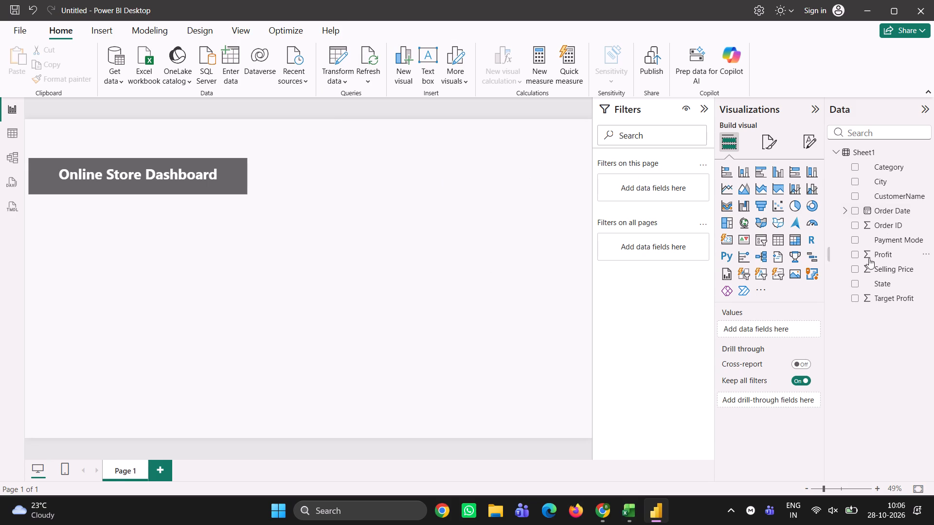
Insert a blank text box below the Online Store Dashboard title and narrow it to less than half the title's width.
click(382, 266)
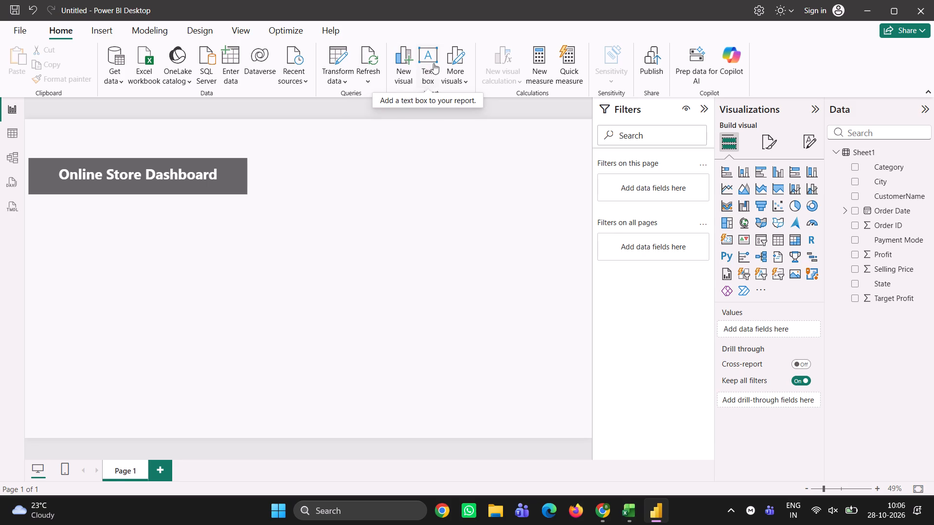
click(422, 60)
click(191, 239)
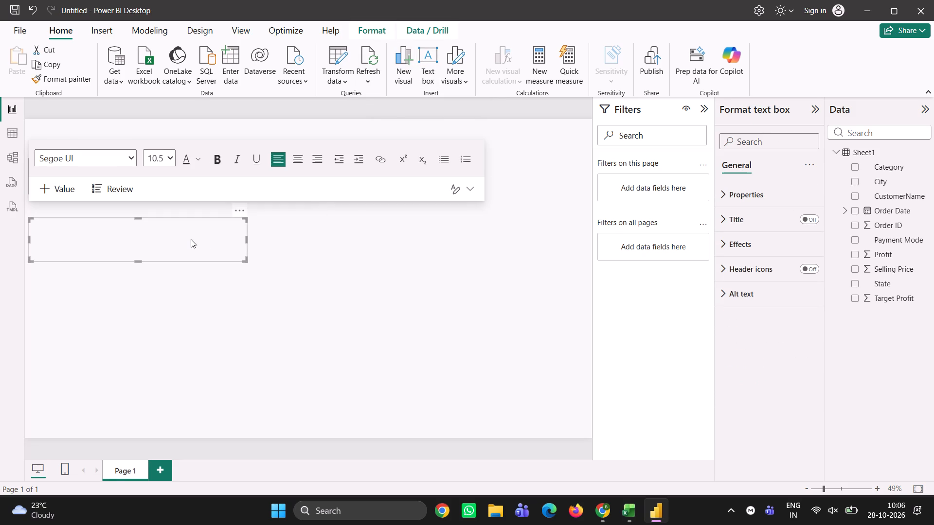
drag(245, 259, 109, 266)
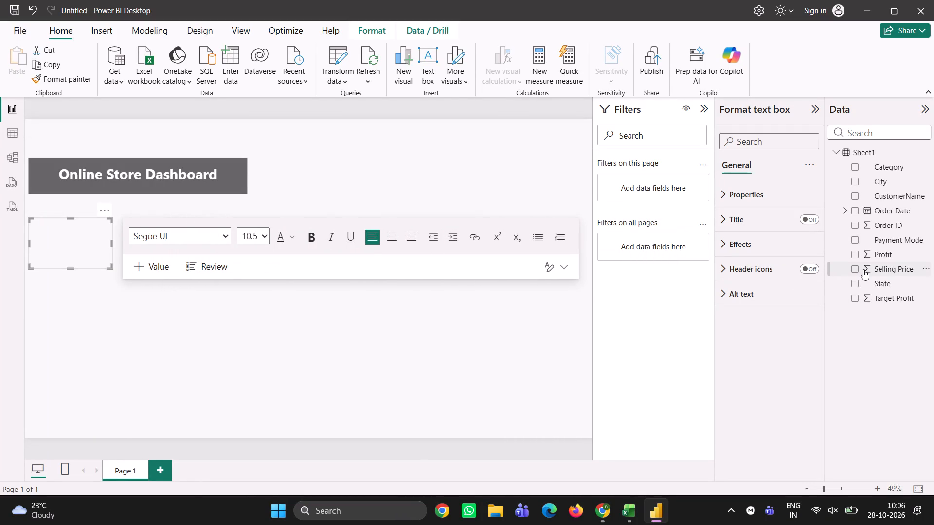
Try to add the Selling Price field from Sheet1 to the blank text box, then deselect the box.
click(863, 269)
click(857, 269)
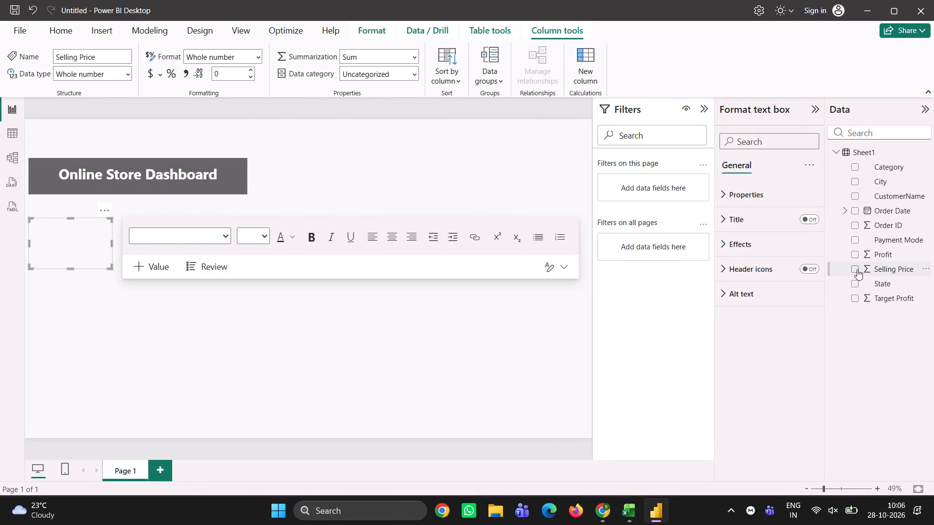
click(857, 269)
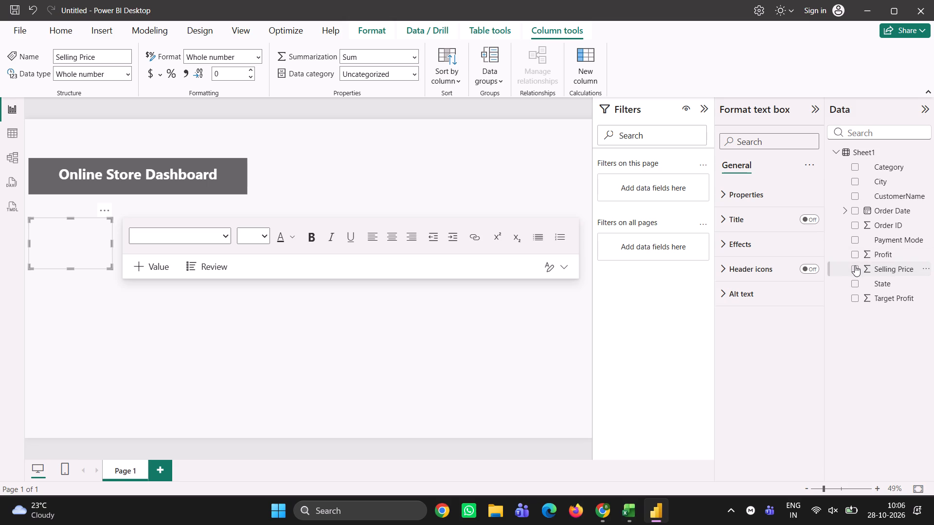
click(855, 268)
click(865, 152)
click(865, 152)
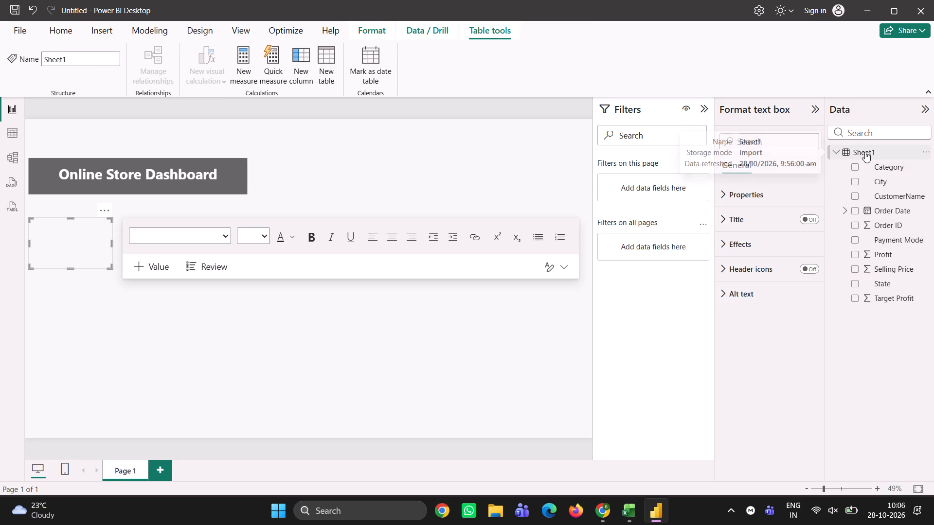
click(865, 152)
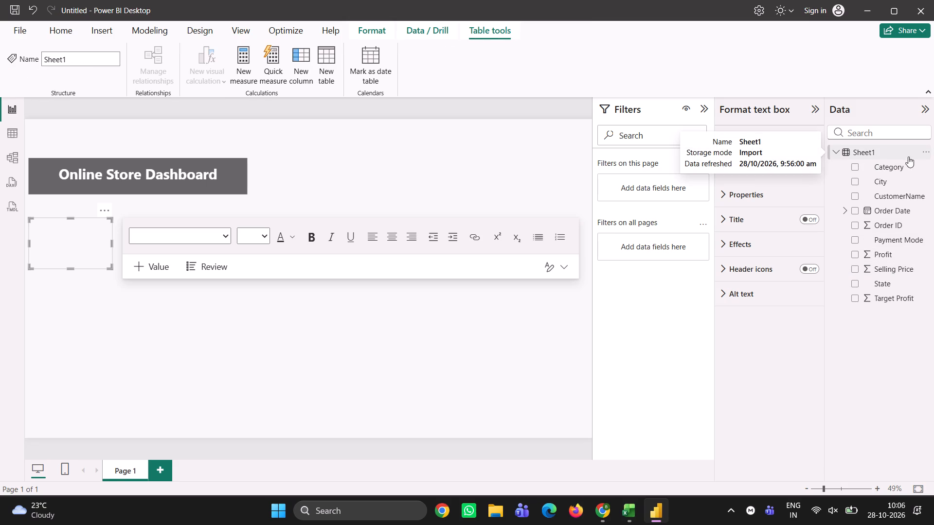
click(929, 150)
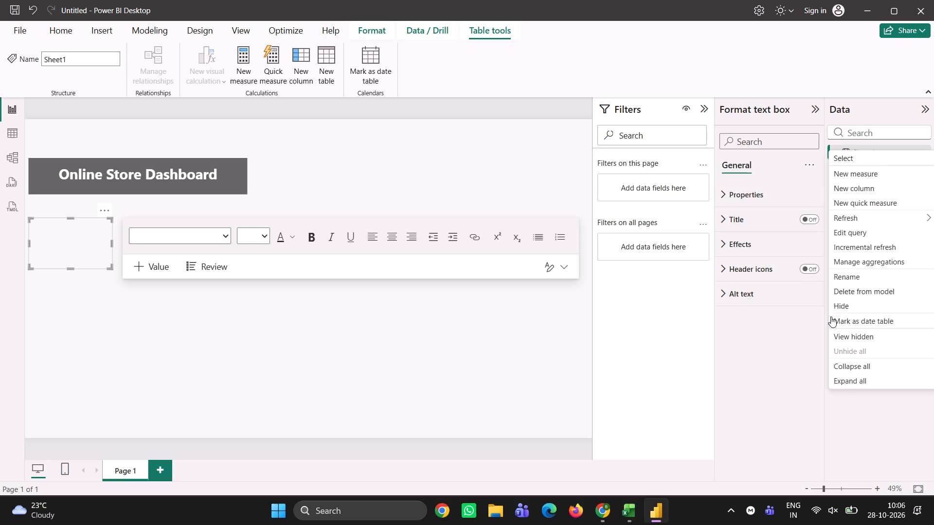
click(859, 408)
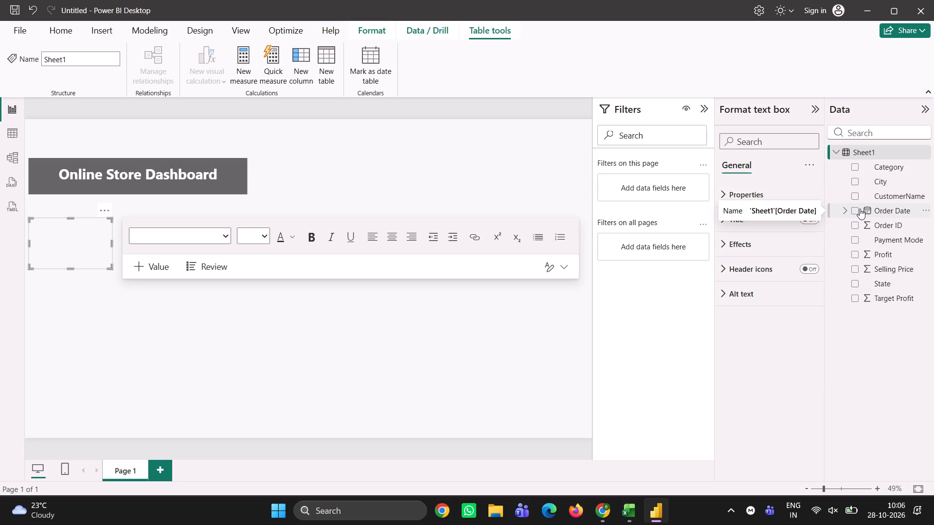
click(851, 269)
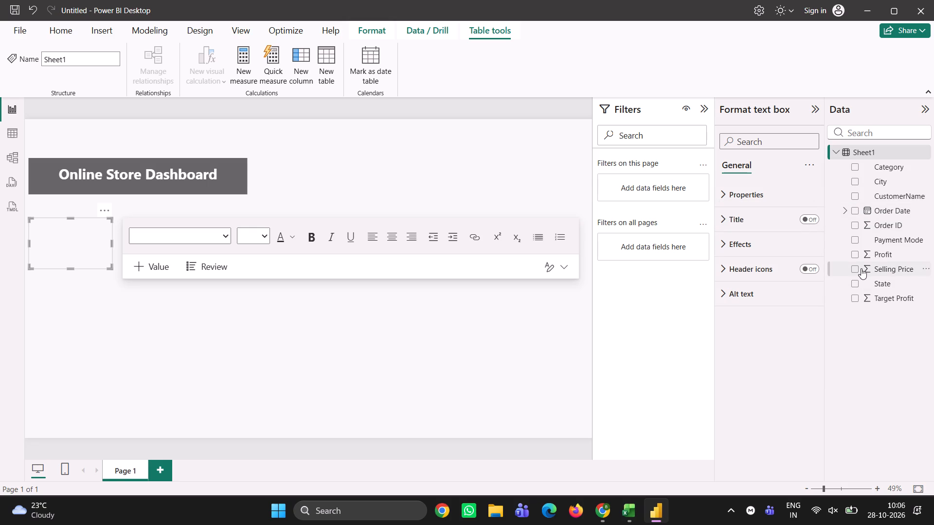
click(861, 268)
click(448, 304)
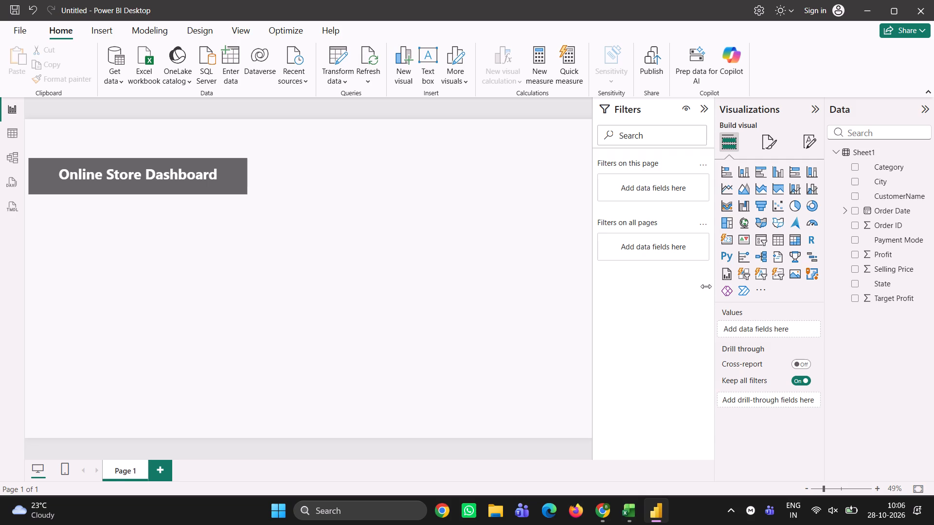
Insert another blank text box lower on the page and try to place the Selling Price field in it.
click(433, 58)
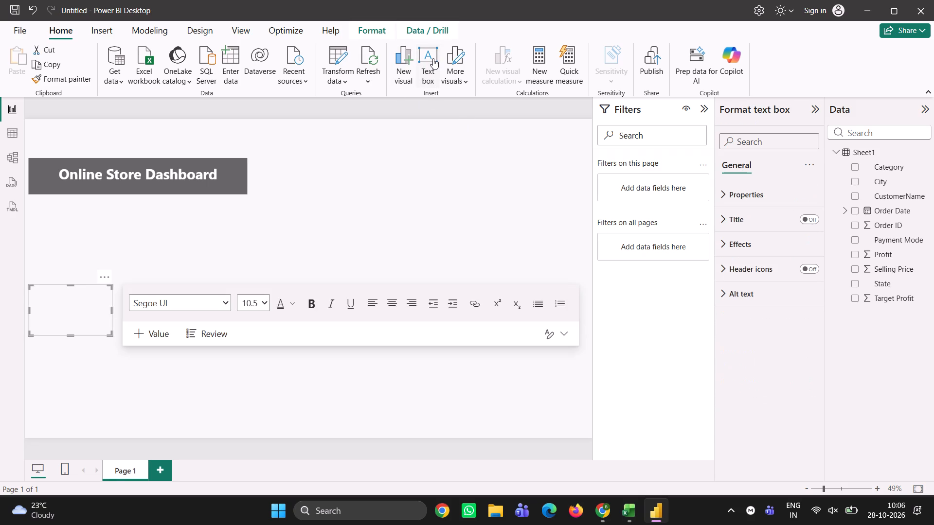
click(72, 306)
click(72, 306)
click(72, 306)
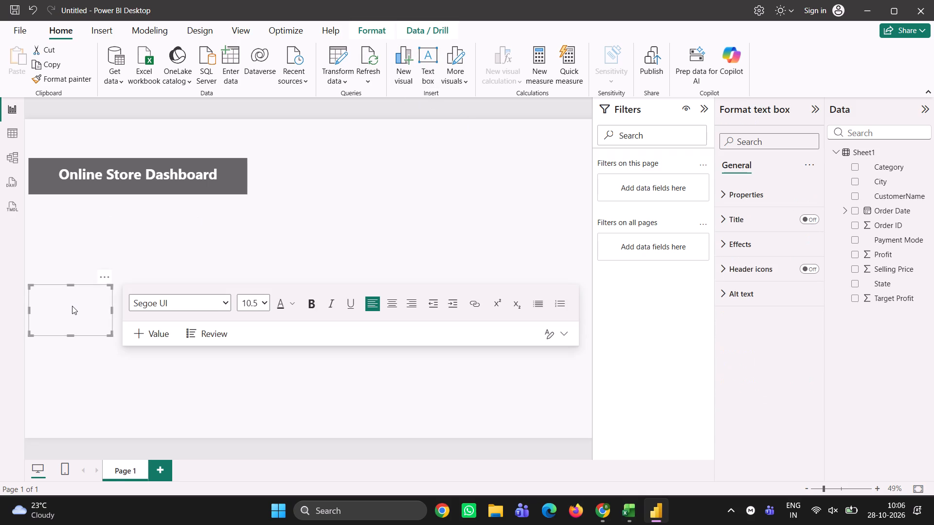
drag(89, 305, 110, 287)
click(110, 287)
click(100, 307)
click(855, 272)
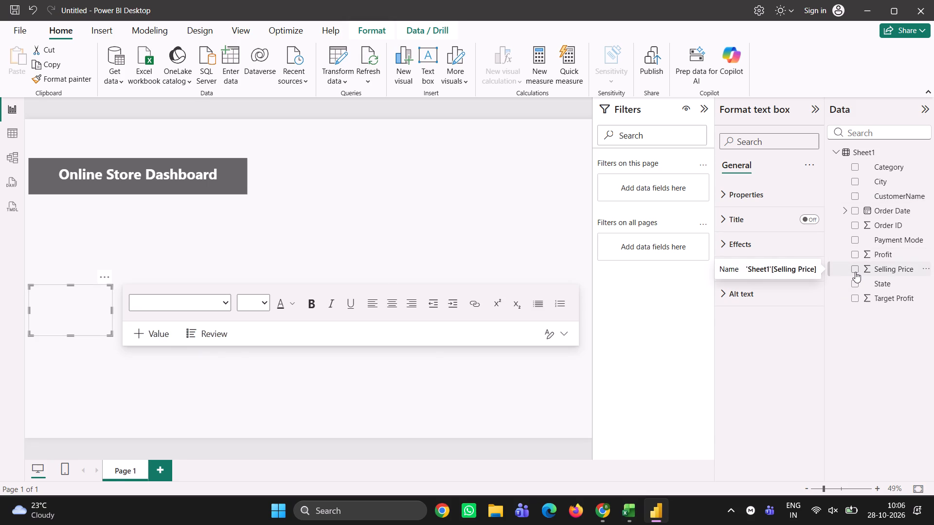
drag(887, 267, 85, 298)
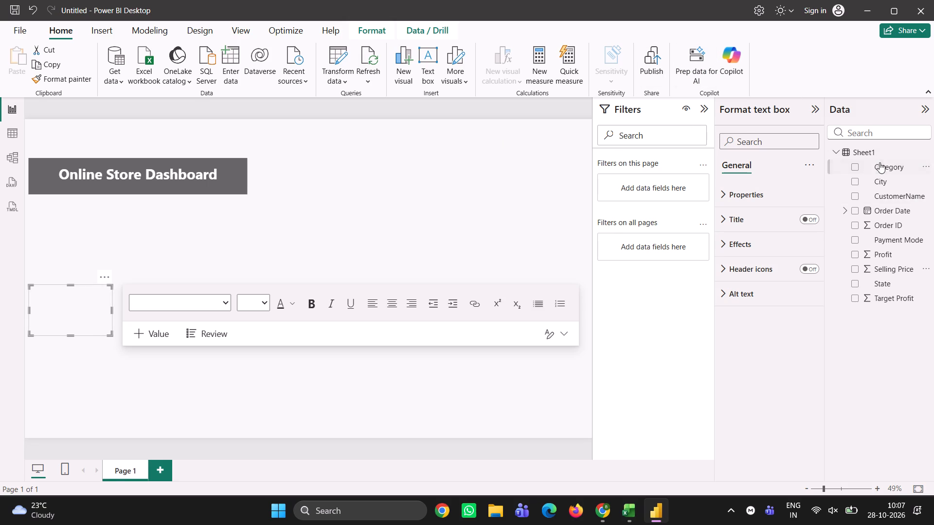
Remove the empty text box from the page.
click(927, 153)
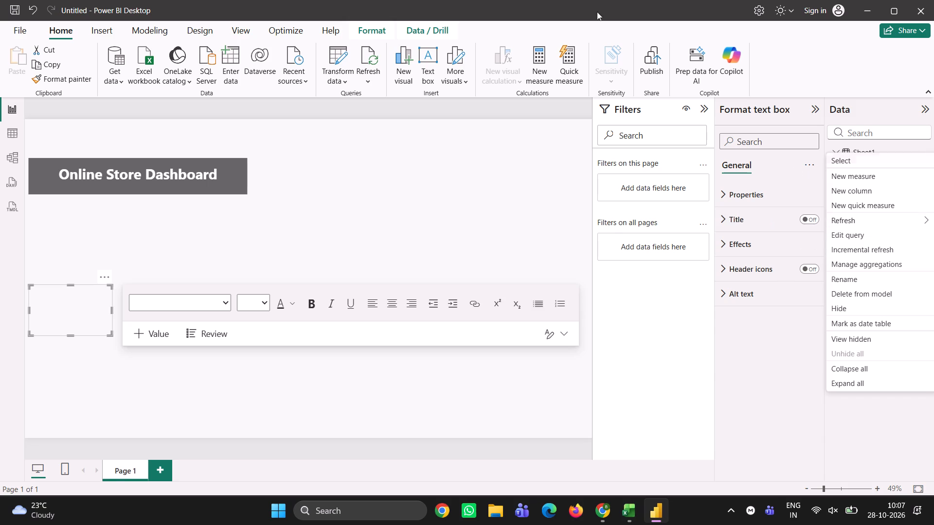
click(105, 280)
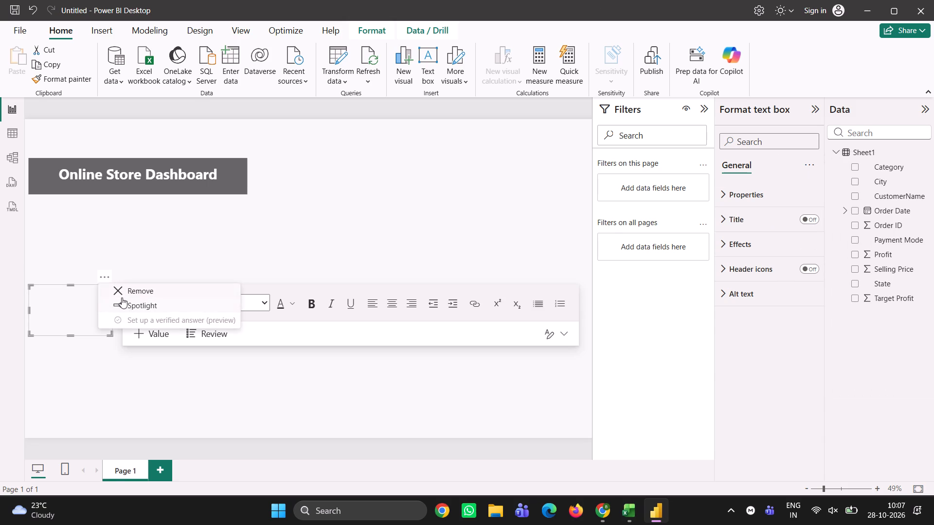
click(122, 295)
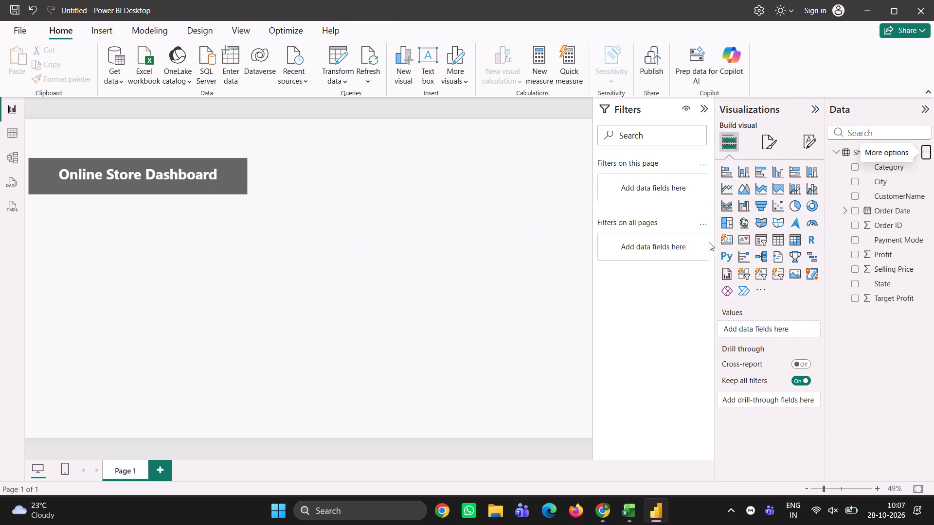
Add a card visual to the page with the Selling Price field as its value.
click(728, 243)
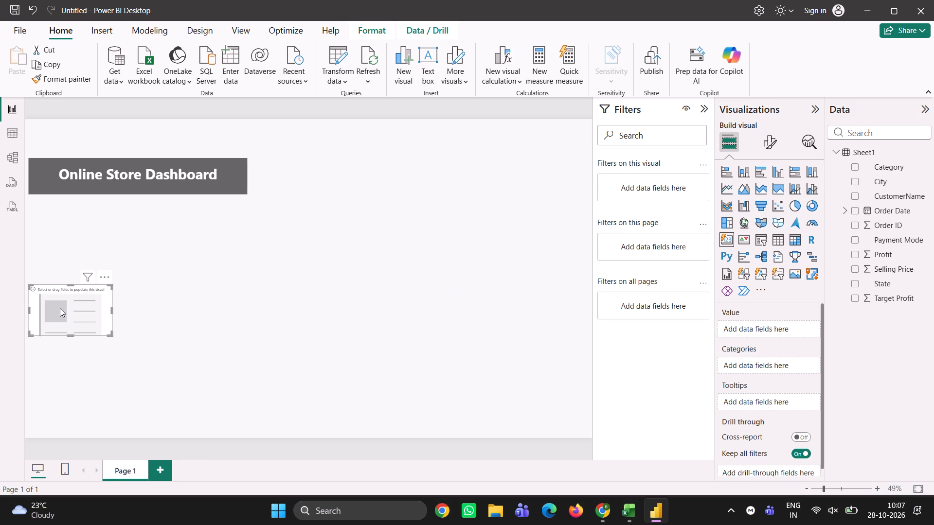
click(852, 270)
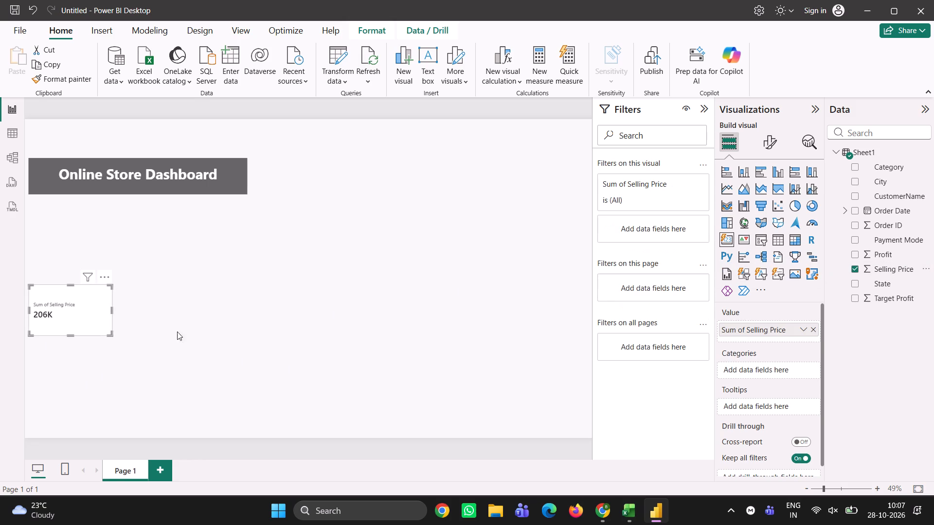
Raise the card's top edge to just below the title and shrink the card to a small, compact tile.
drag(113, 335, 83, 300)
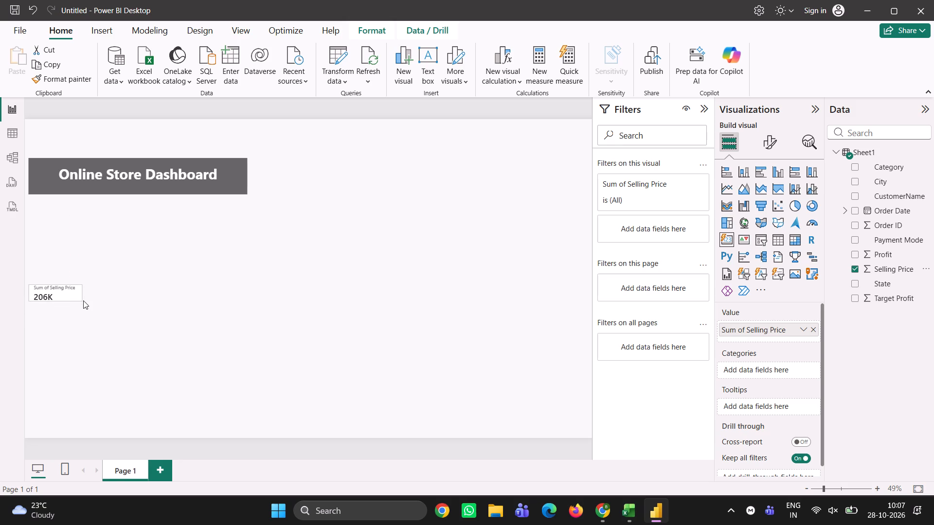
drag(83, 300, 88, 325)
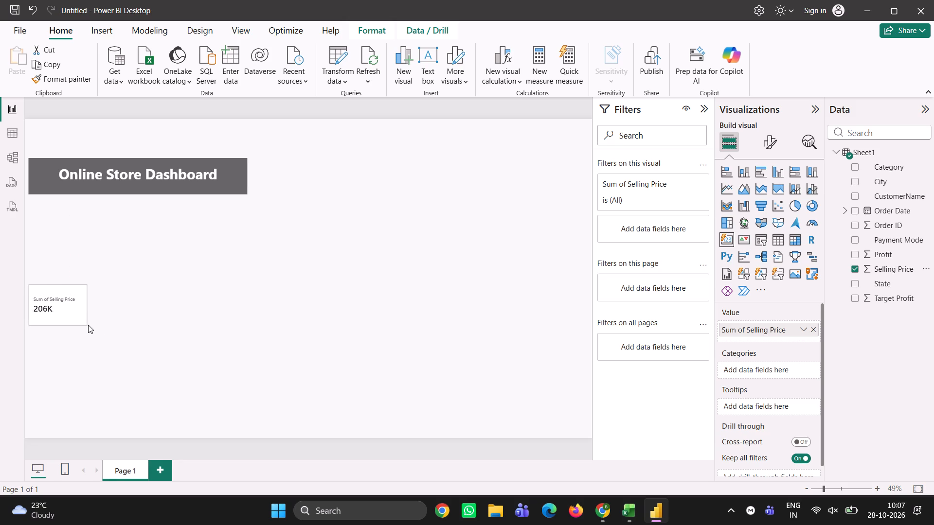
drag(88, 325, 87, 324)
drag(87, 324, 87, 323)
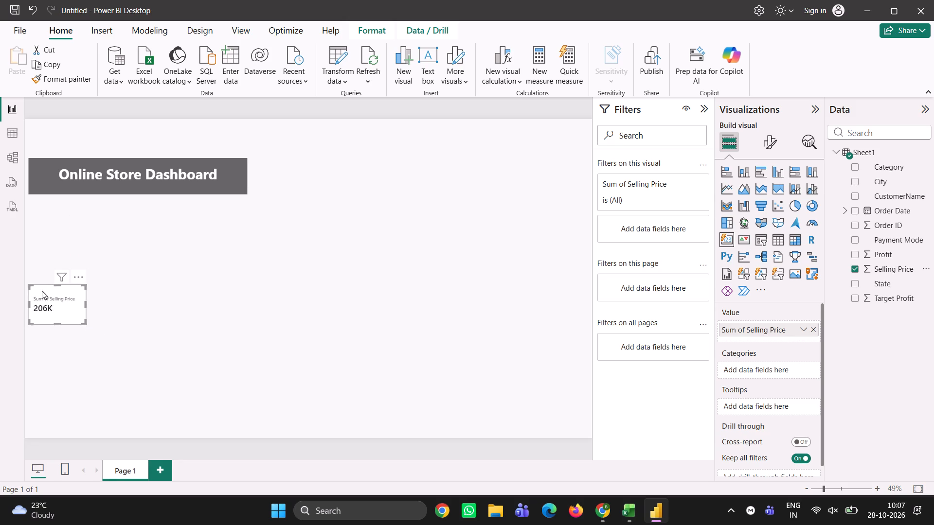
click(61, 285)
drag(58, 289, 64, 219)
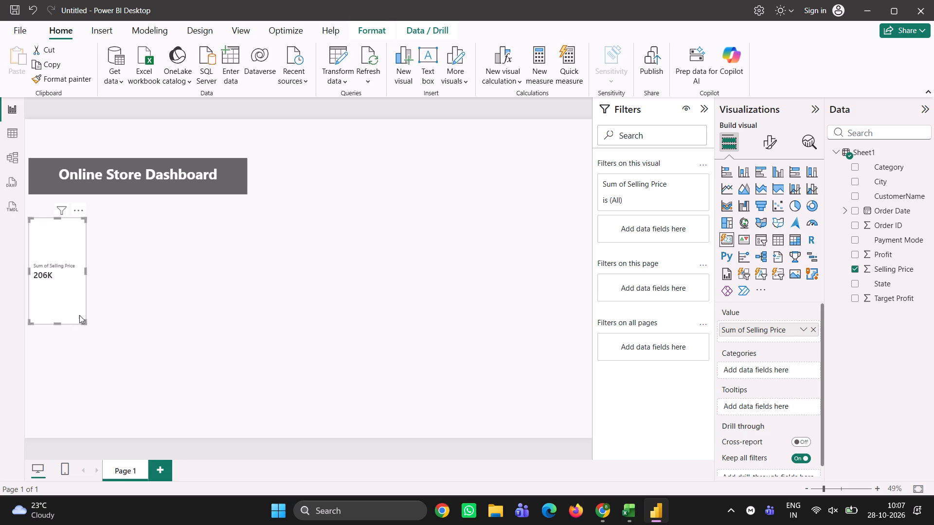
double_click(83, 318)
drag(84, 323, 76, 288)
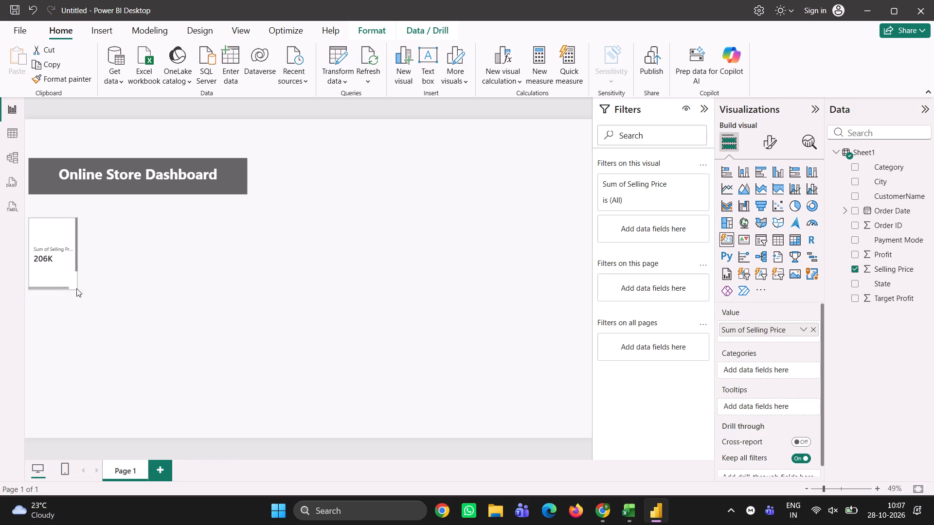
drag(76, 288, 79, 248)
drag(79, 248, 71, 251)
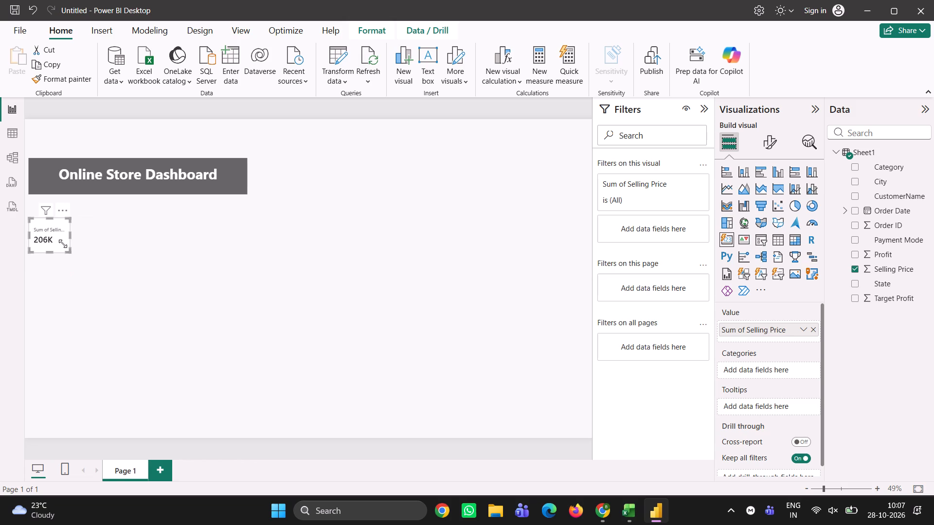
Remove Sum of Selling Price from the card's value.
click(44, 234)
click(813, 329)
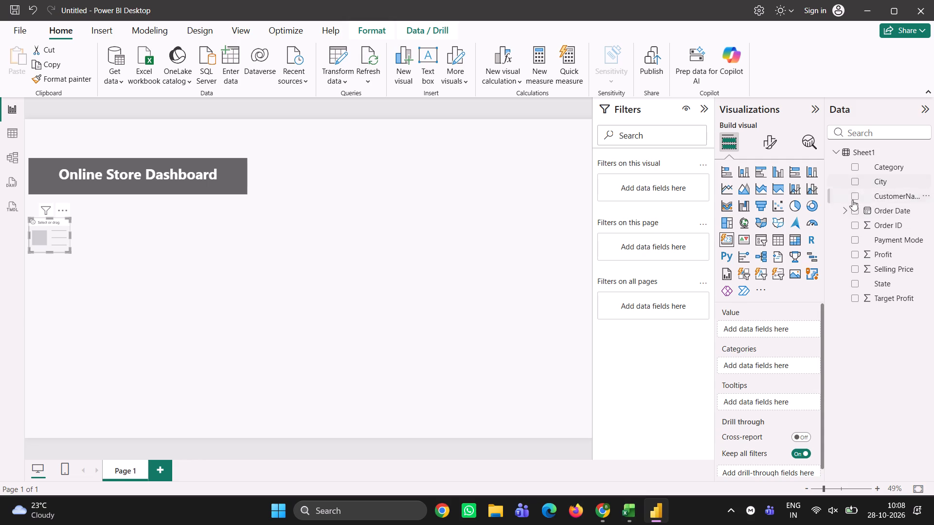
Add the Selling Price field back to the empty card visual as its value.
click(860, 268)
double_click(859, 268)
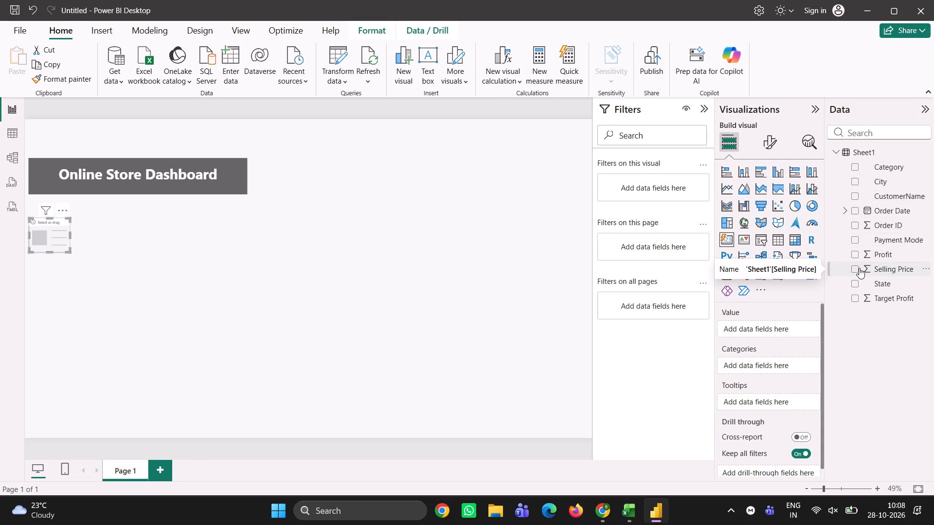
click(726, 243)
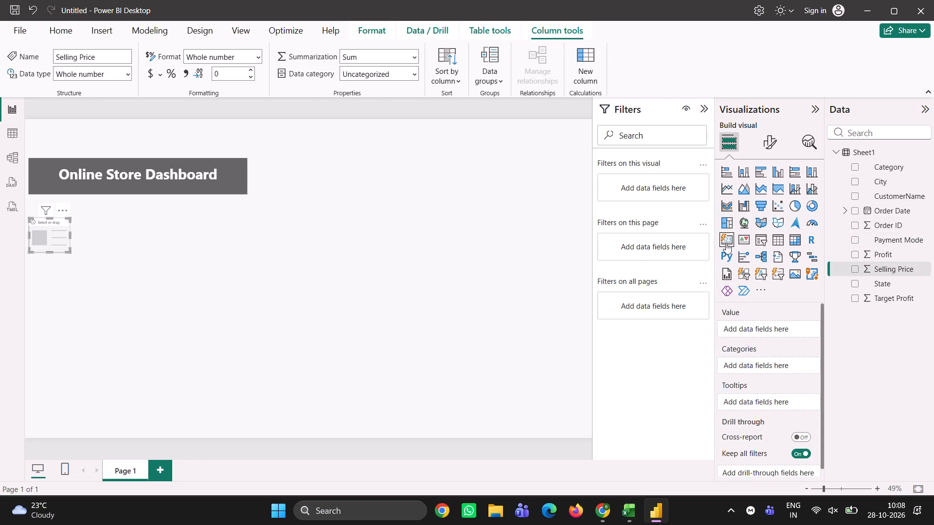
click(723, 237)
click(856, 271)
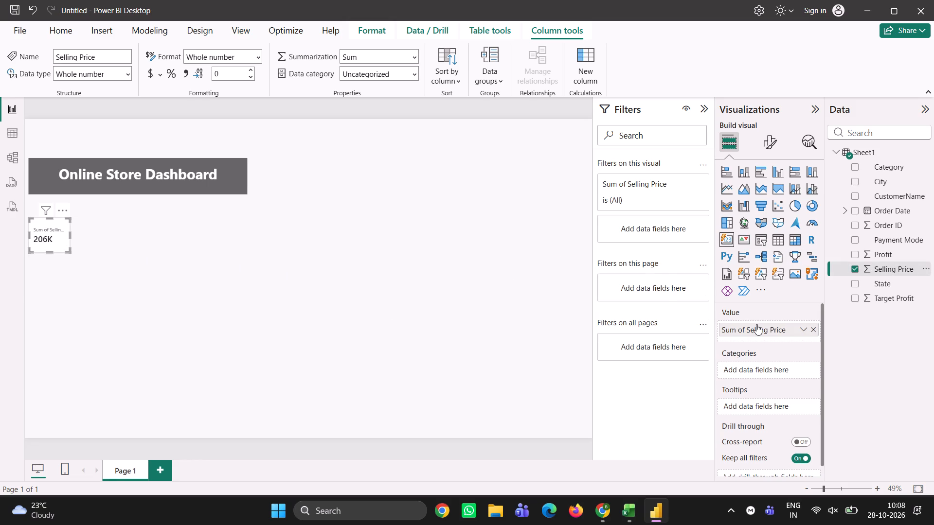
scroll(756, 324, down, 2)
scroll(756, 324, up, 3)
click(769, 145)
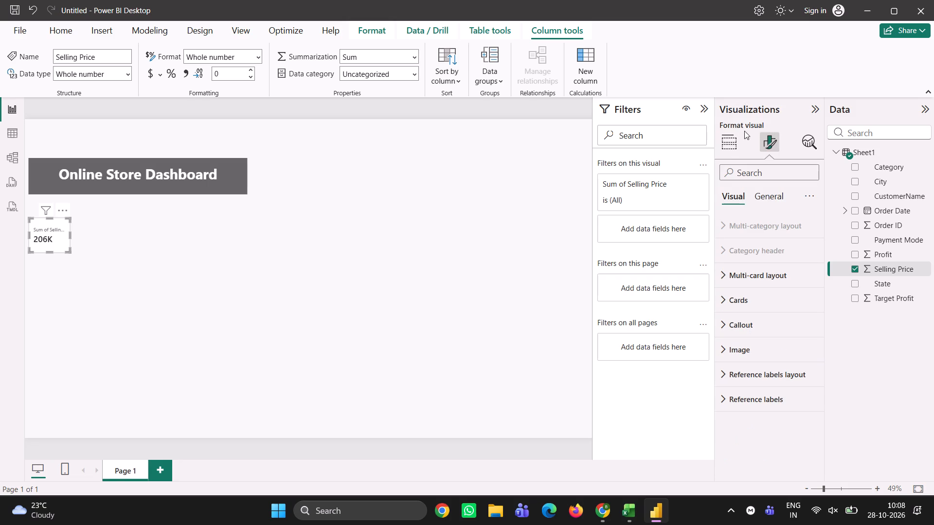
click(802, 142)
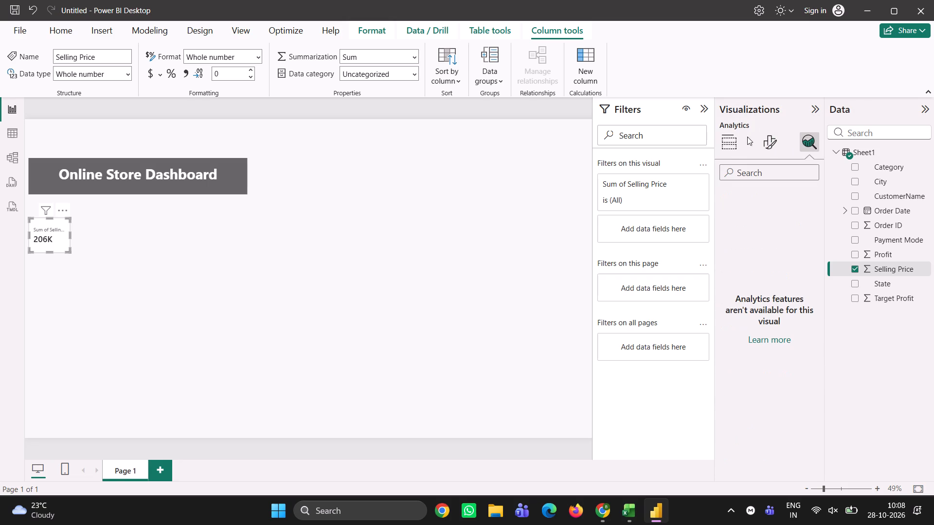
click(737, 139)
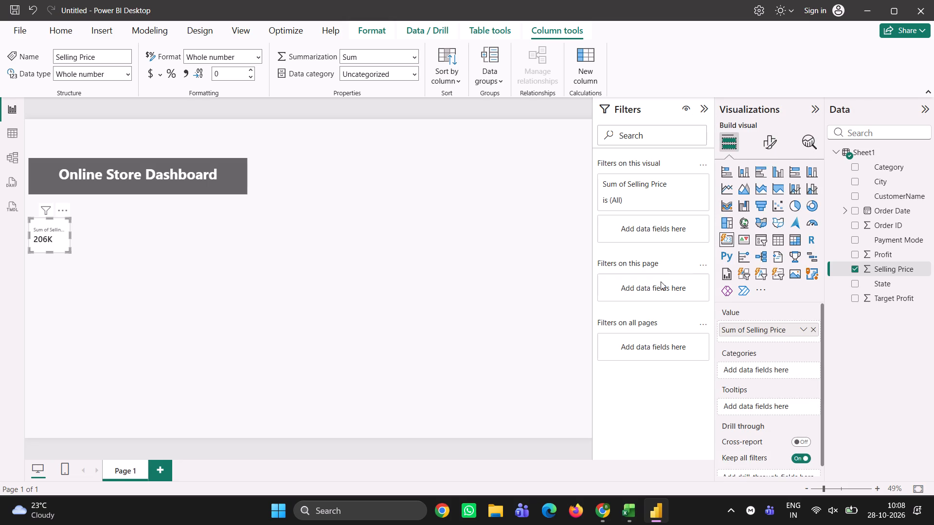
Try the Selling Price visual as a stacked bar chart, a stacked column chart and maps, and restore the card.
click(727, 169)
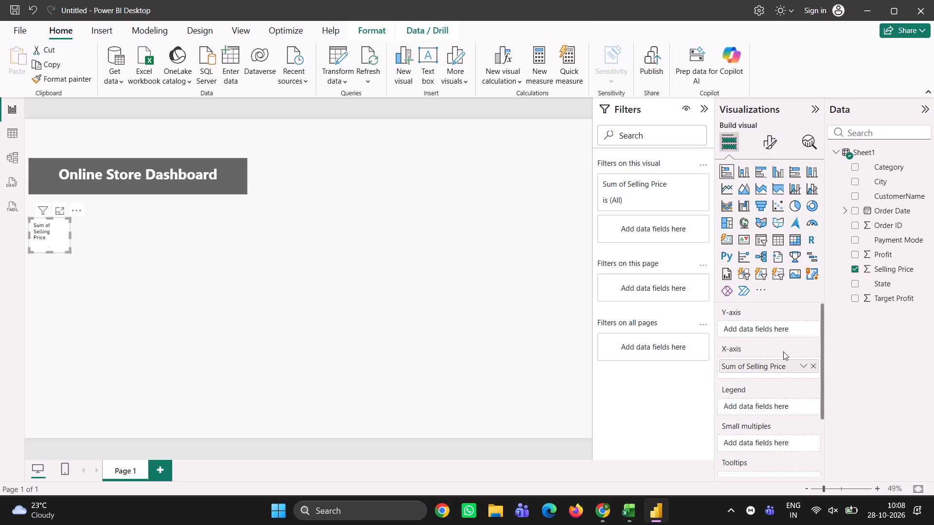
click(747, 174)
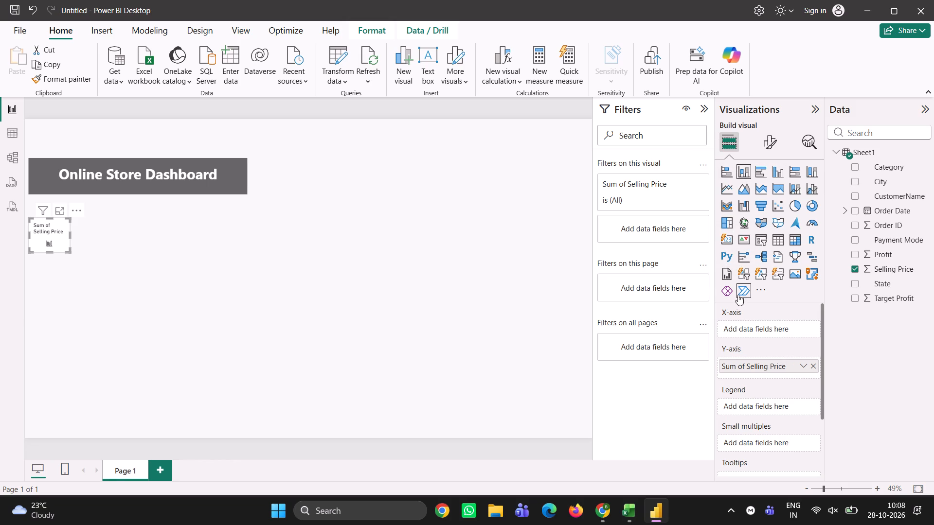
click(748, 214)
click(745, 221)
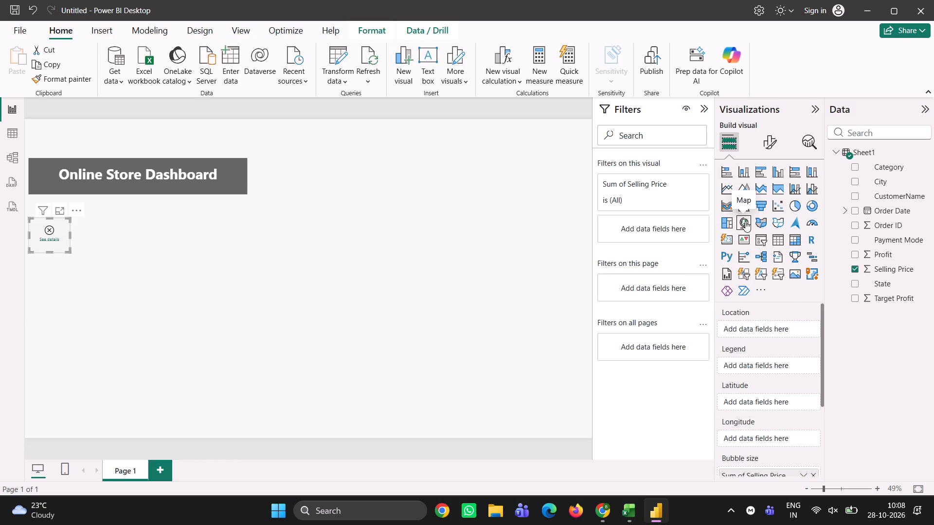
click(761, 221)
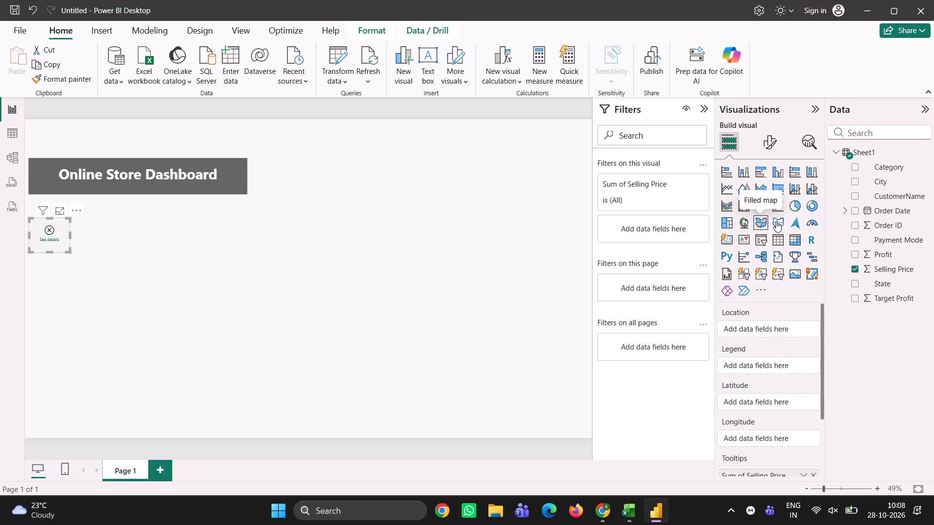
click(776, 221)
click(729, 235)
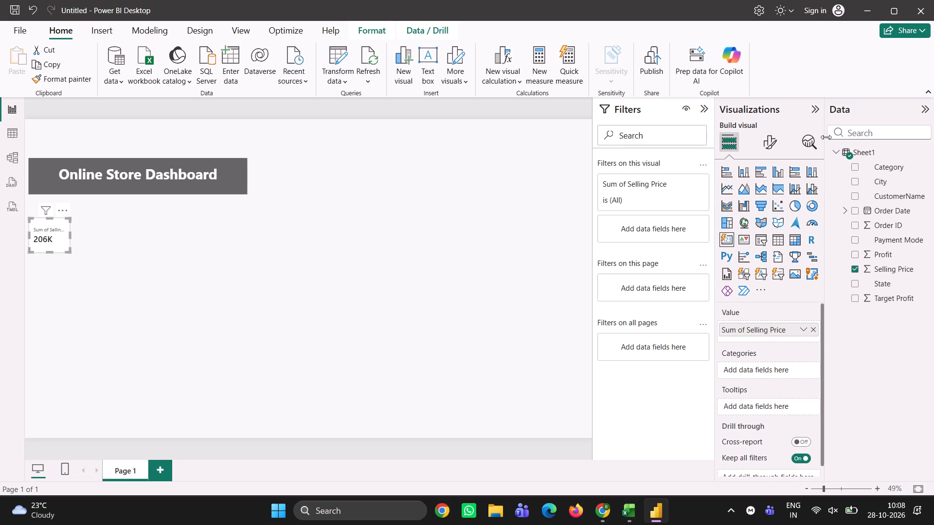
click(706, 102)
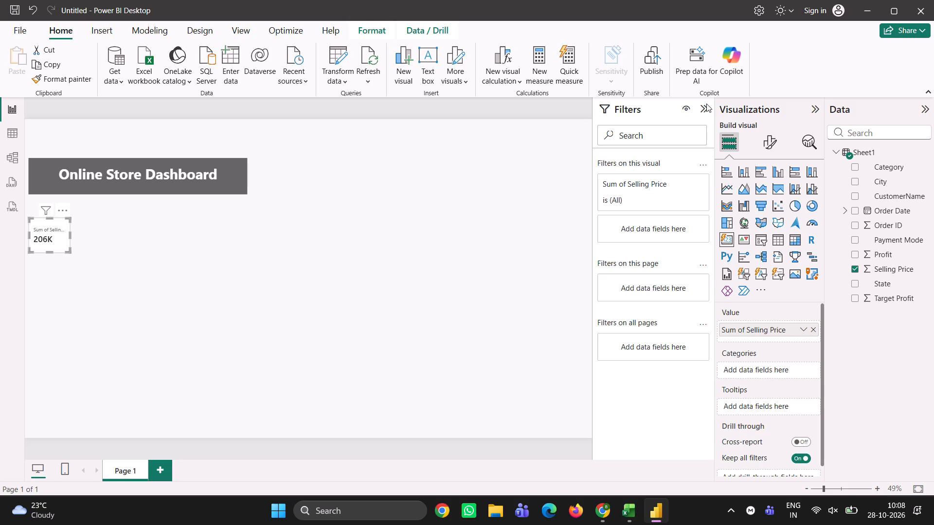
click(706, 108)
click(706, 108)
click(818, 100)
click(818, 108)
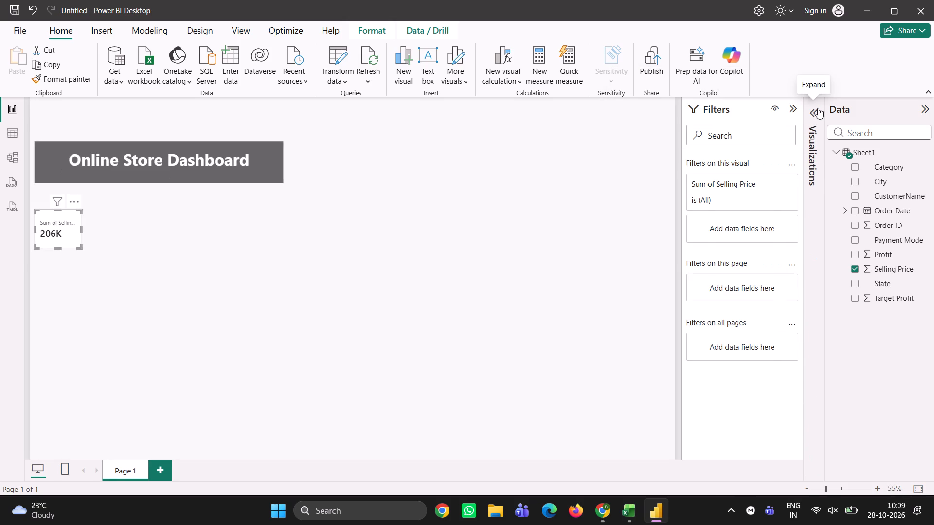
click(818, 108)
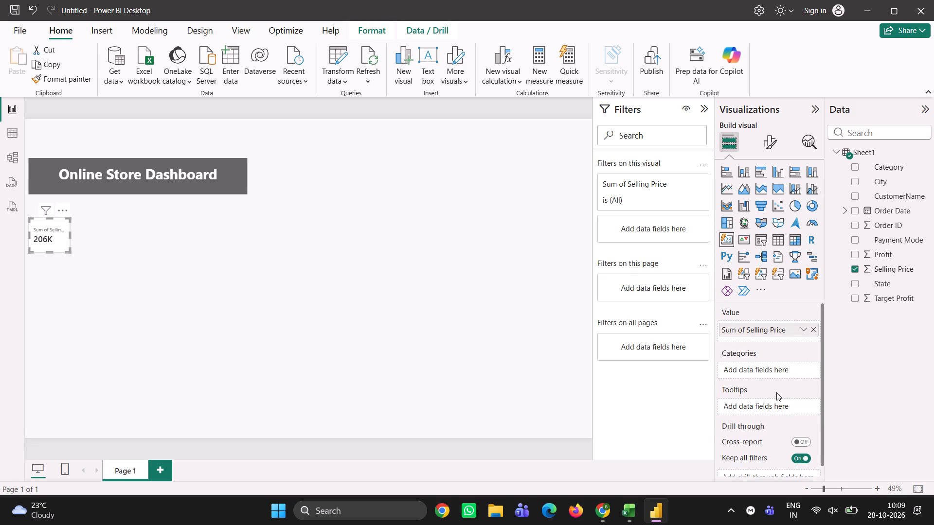
Turn on the title for the Selling Price card in its general formatting.
click(58, 237)
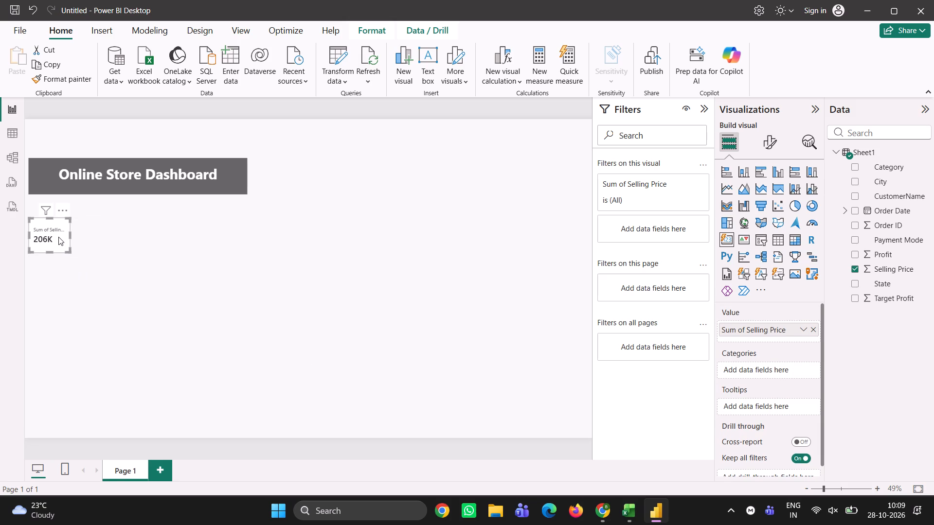
click(58, 237)
click(62, 234)
click(771, 140)
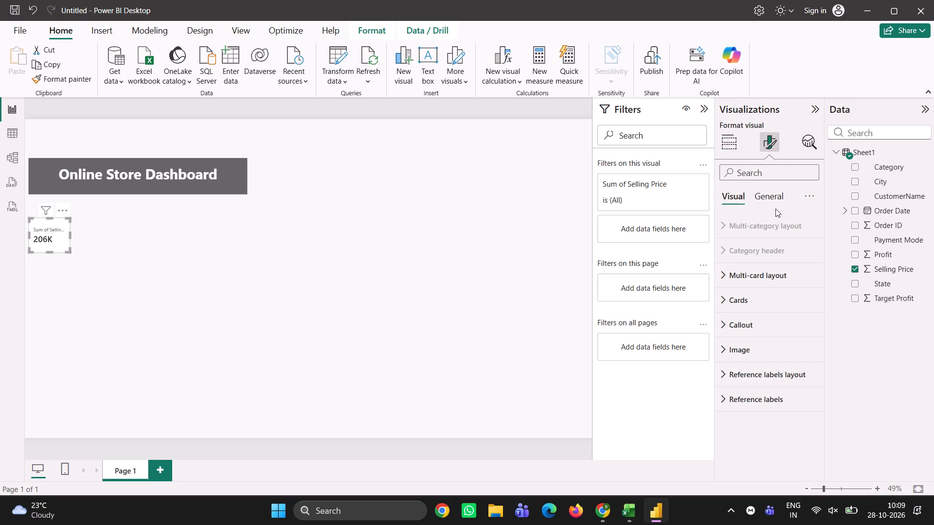
click(772, 197)
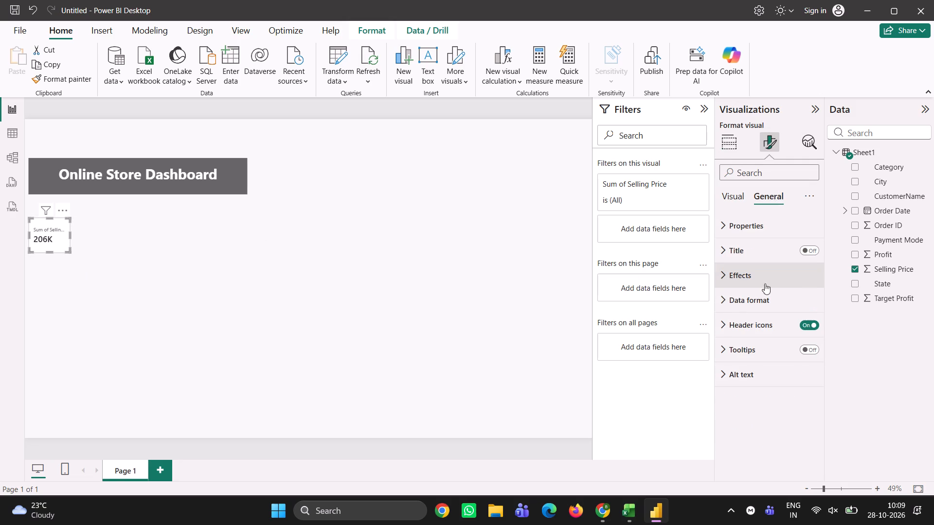
click(736, 243)
click(808, 250)
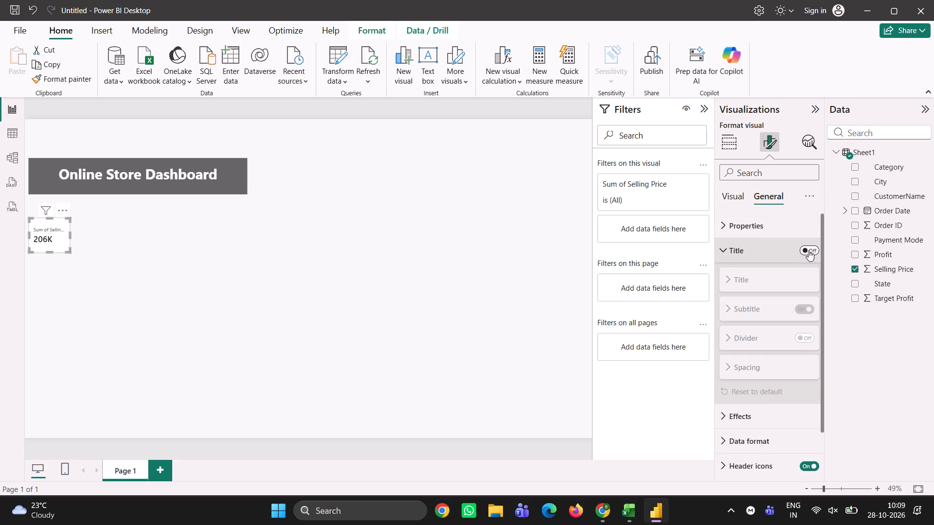
Set the card's title text to Total Sales.
click(753, 311)
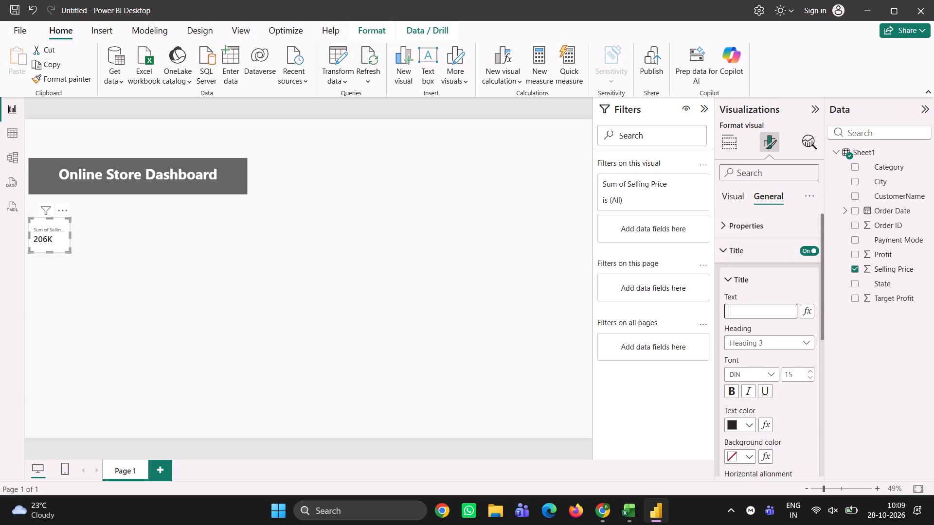
text(TOT)
key(BackSpace)
key(BackSpace)
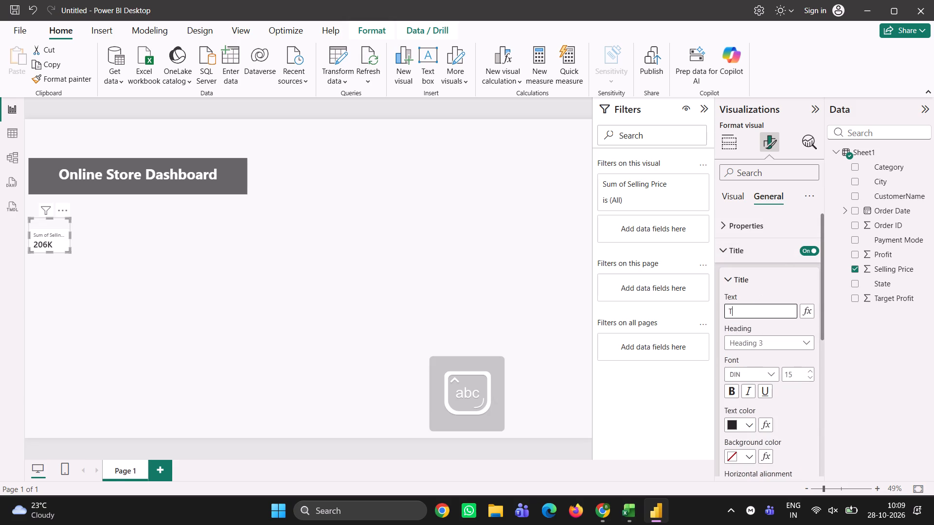
text(otal)
key(space)
key(d)
text(ales)
key(BackSpace)
key(BackSpace)
key(BackSpace)
key(BackSpace)
key(BackSpace)
text(ales)
key(Return)
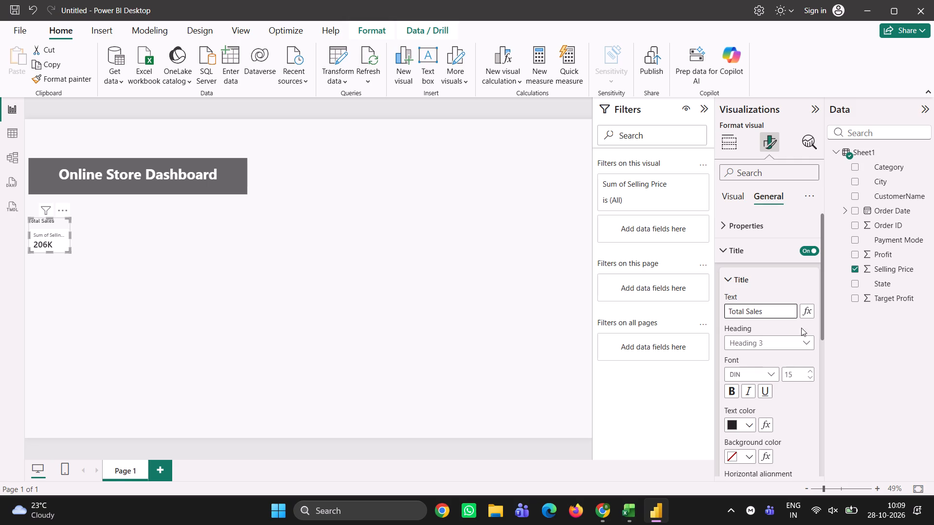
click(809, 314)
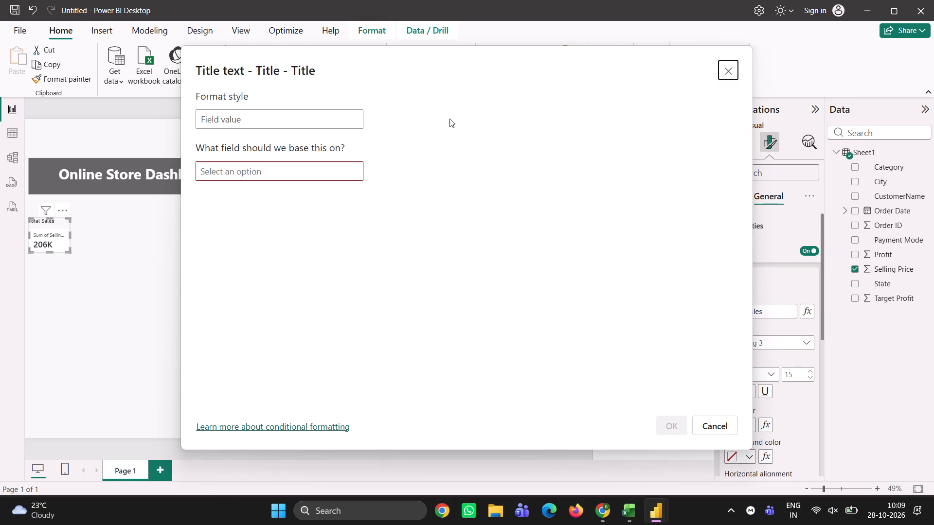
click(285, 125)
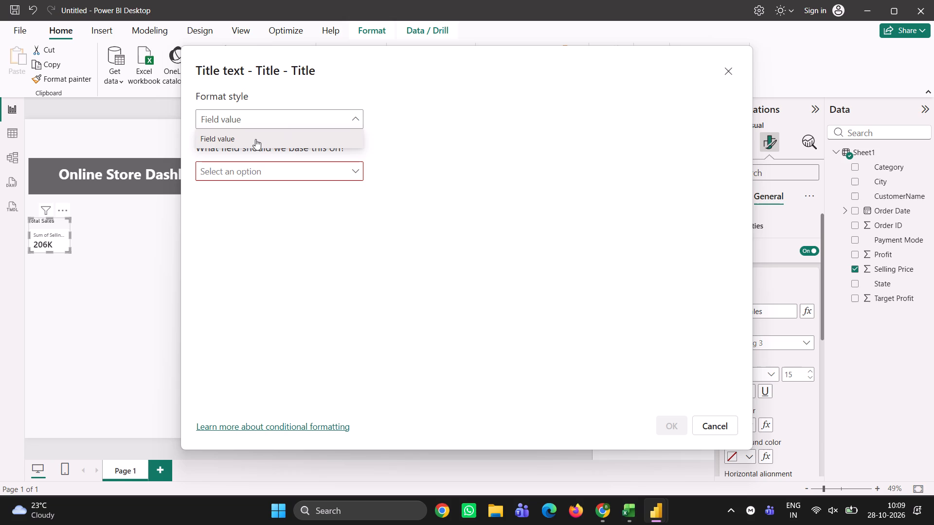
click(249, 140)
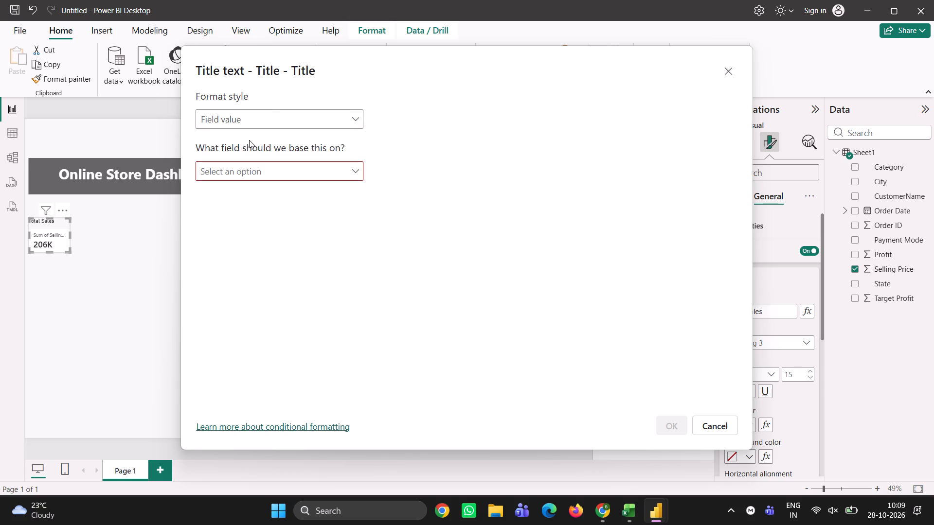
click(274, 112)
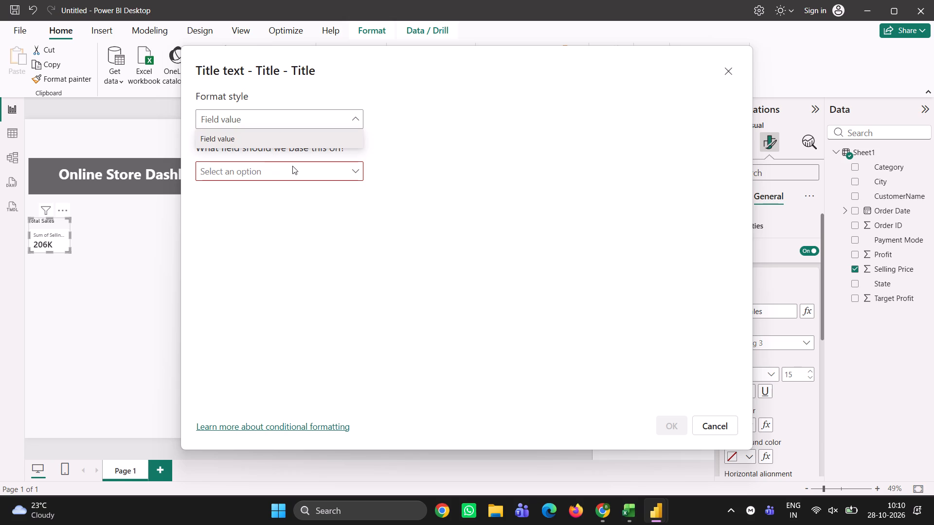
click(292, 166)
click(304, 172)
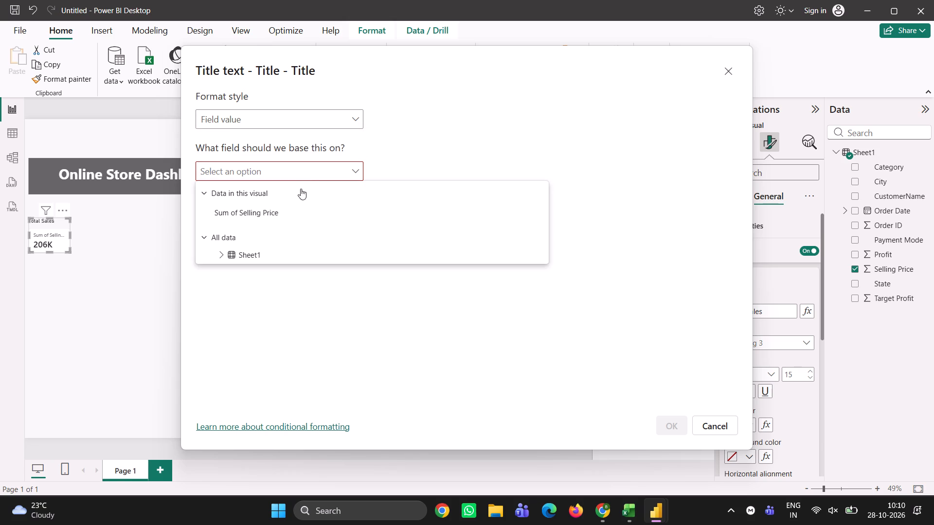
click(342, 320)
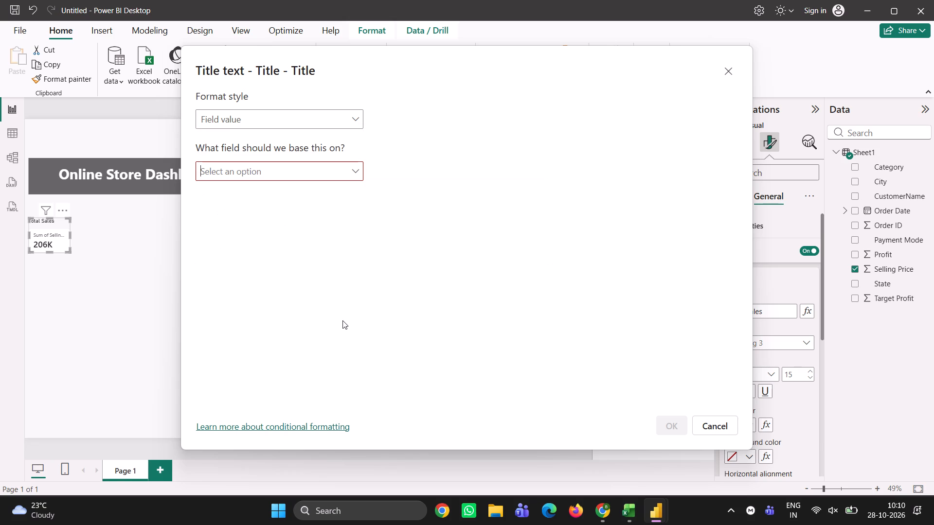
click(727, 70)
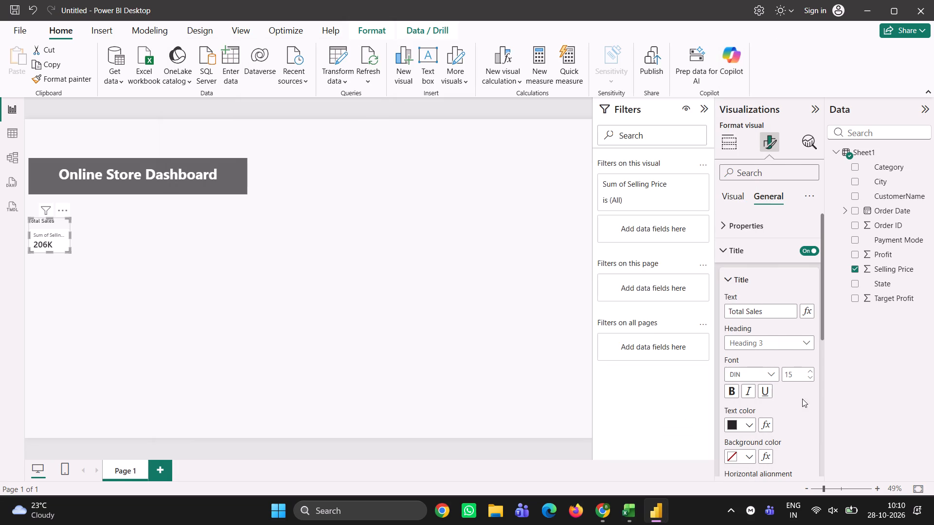
Center the Total Sales card's title horizontally, keeping its font weight as it is.
scroll(780, 352, down, 1)
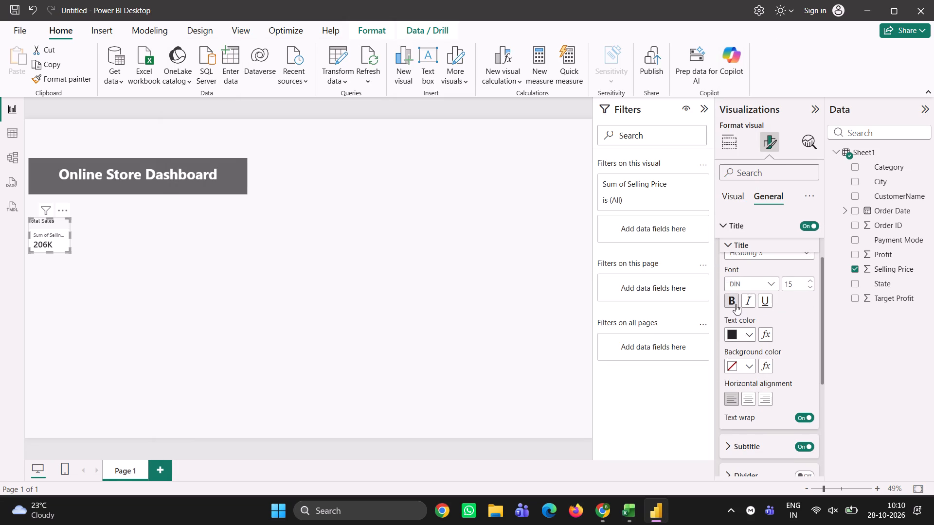
click(736, 304)
click(736, 304)
scroll(790, 313, down, 1)
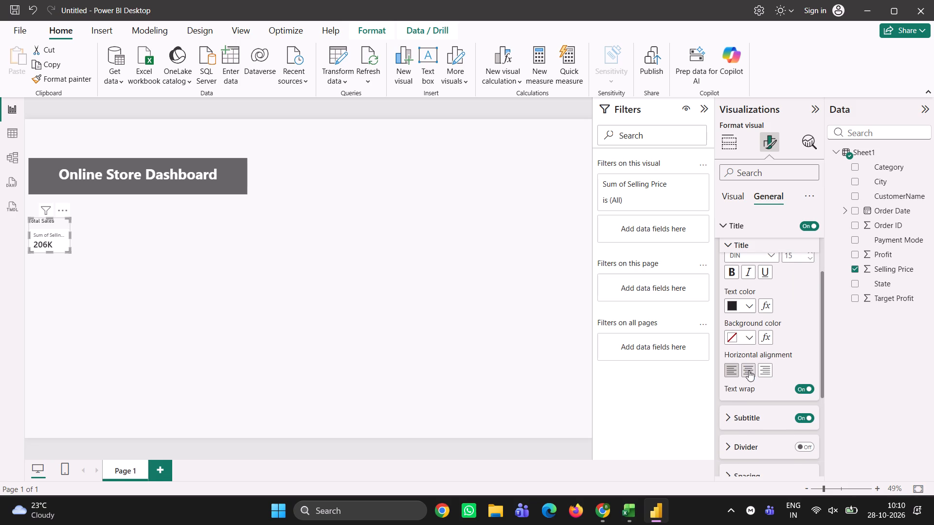
click(748, 371)
Give the Total Sales card's title a near-black background color and white text.
click(754, 343)
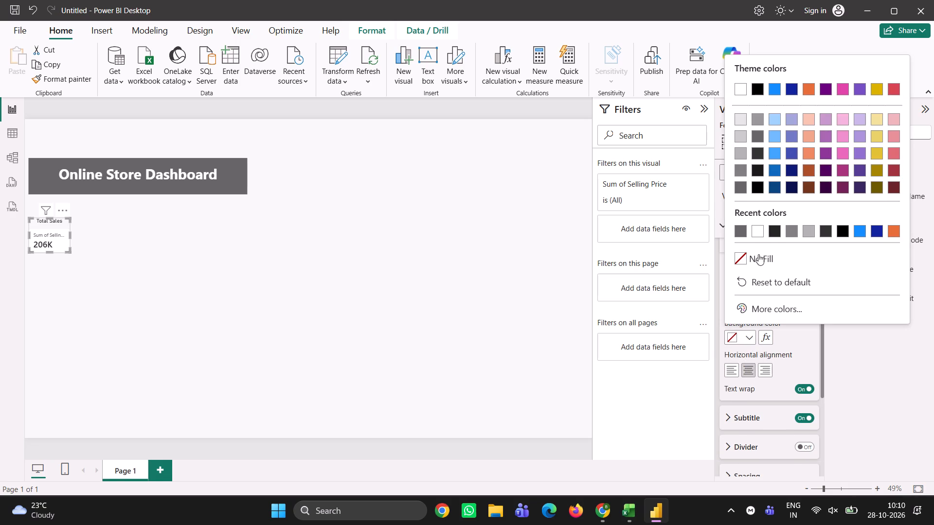
click(739, 233)
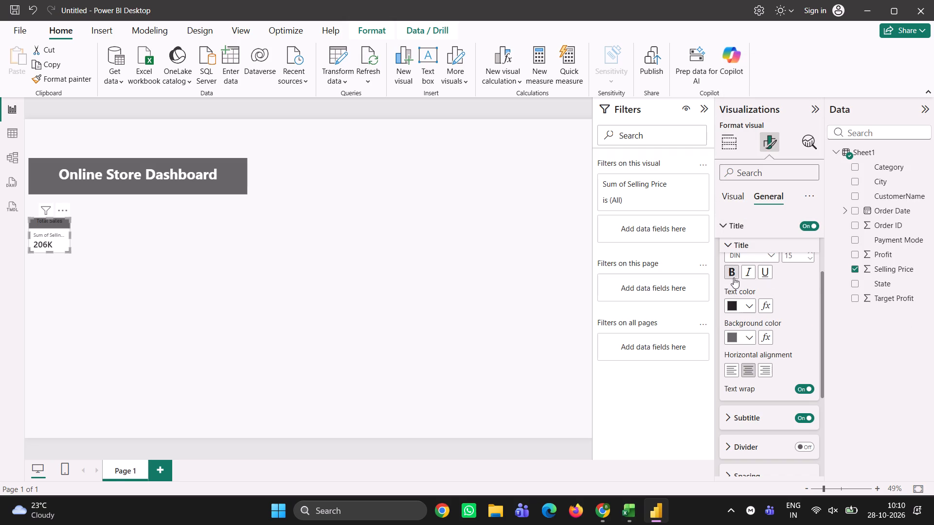
click(749, 307)
click(749, 307)
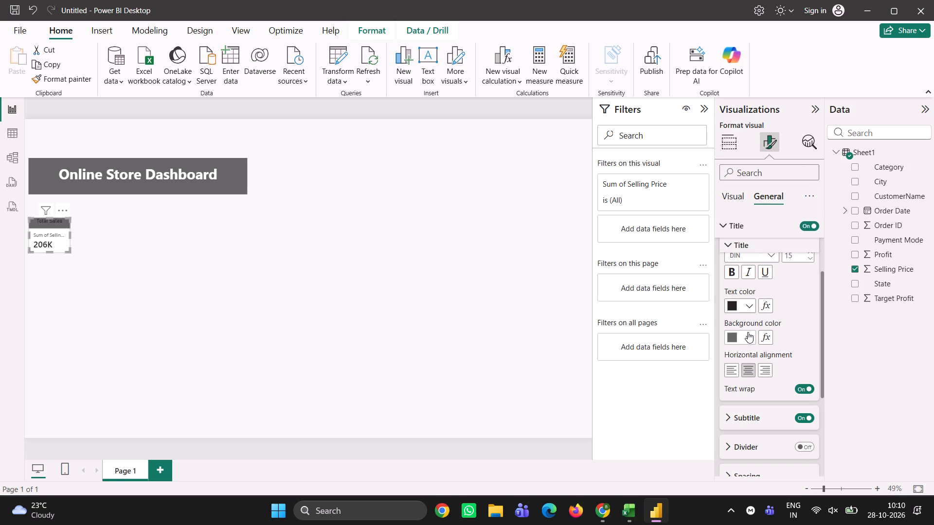
click(747, 335)
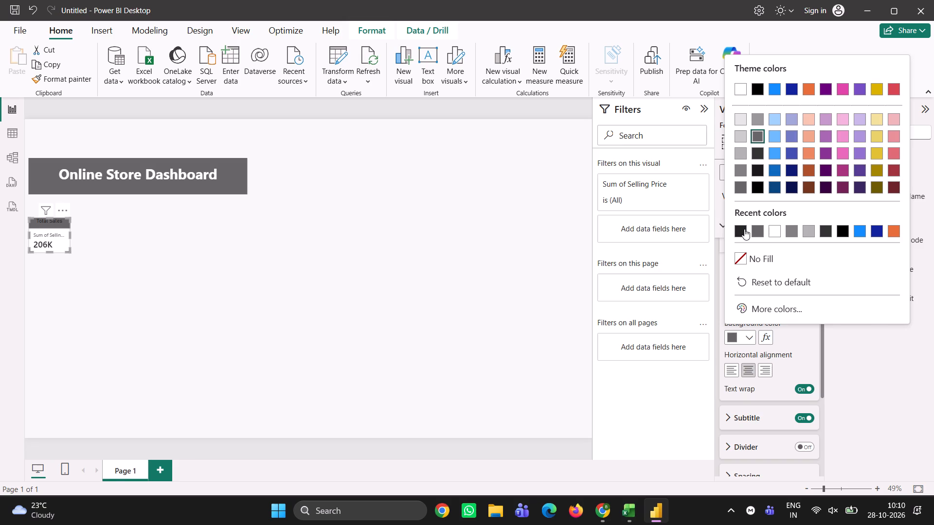
click(744, 229)
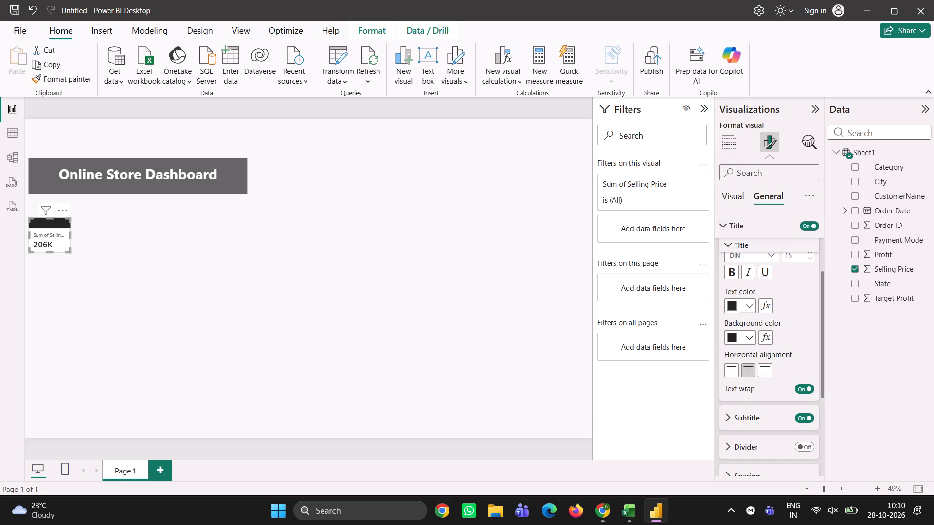
click(754, 303)
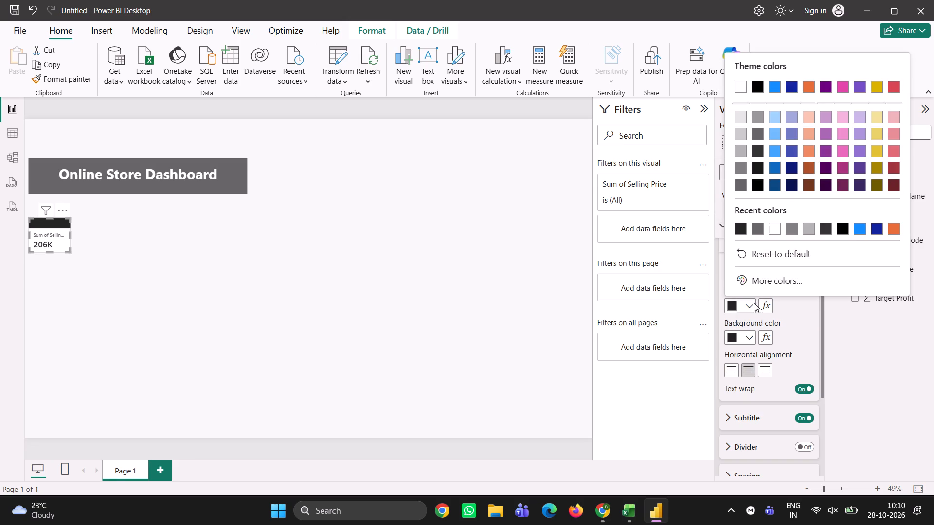
click(775, 234)
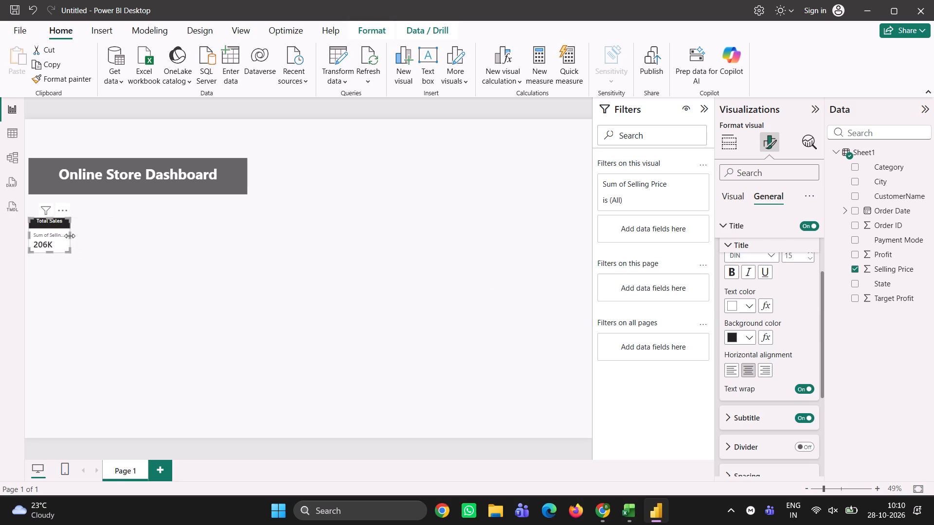
Widen the Total Sales card to a width of about 170.
drag(70, 234, 78, 234)
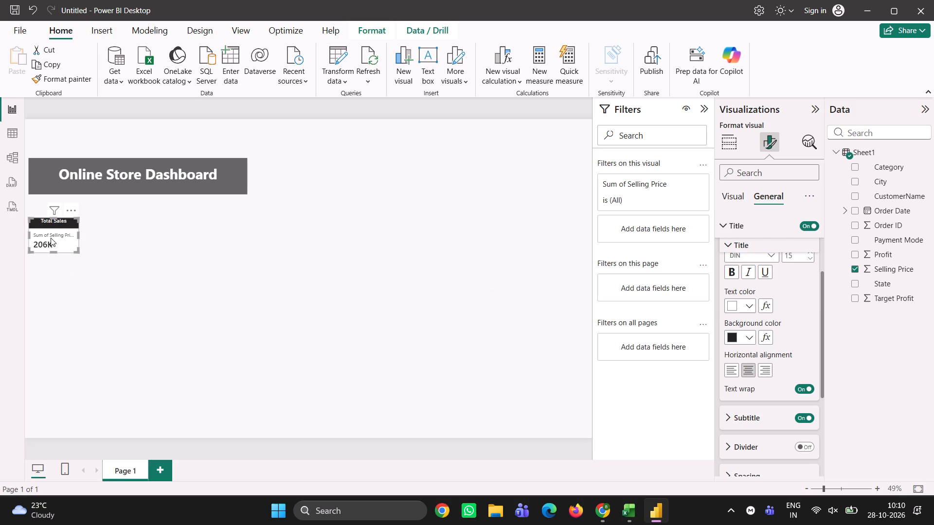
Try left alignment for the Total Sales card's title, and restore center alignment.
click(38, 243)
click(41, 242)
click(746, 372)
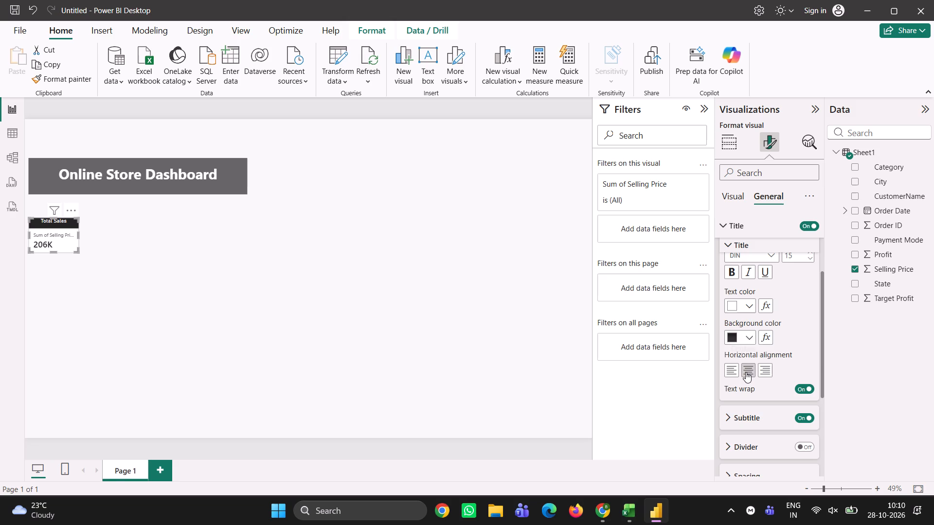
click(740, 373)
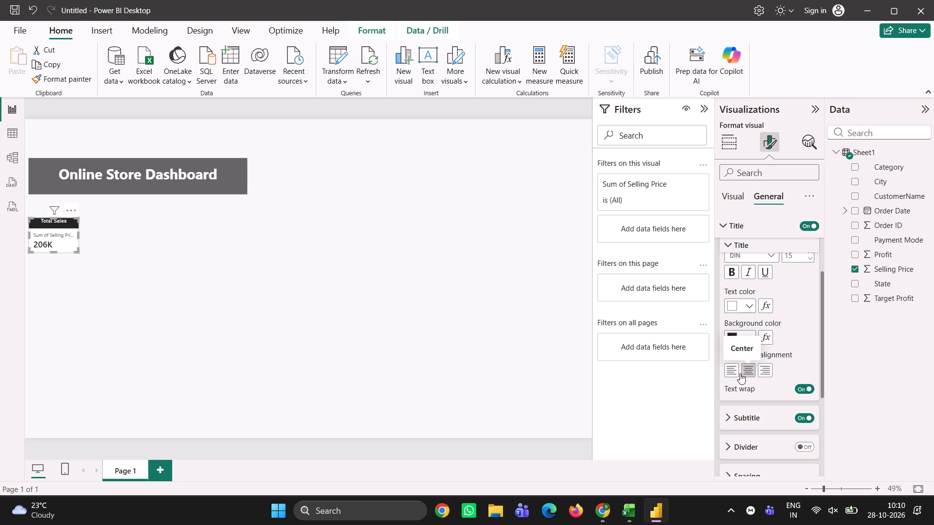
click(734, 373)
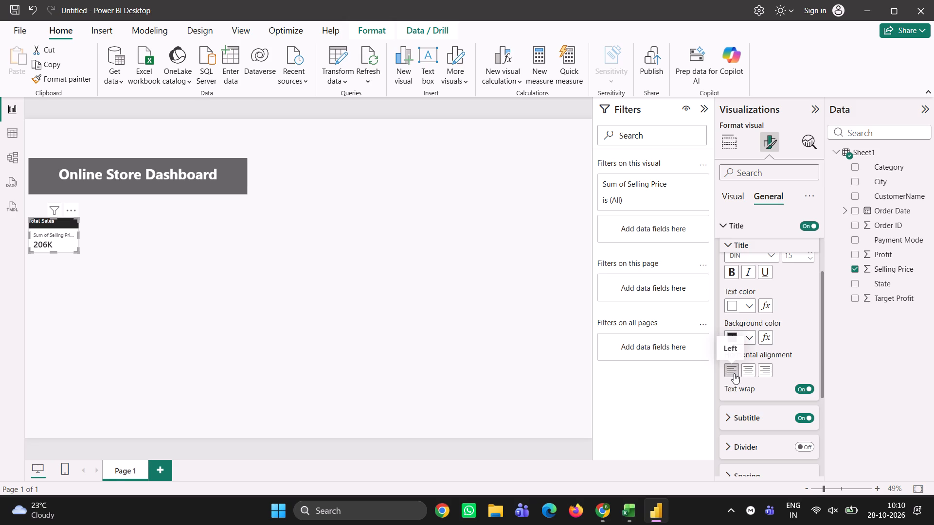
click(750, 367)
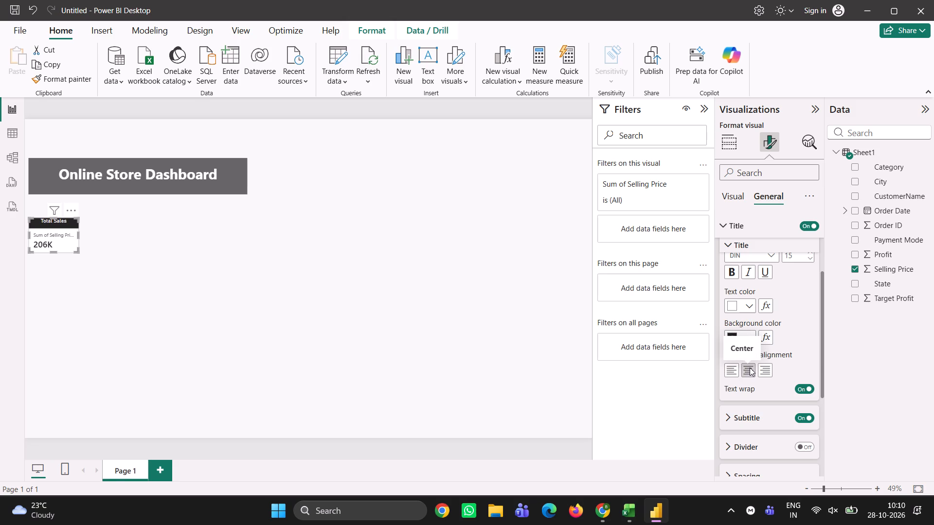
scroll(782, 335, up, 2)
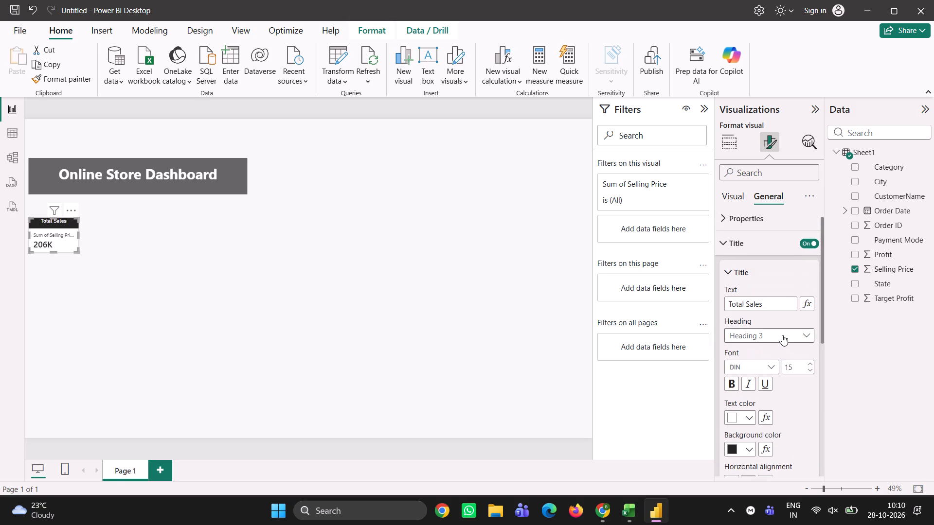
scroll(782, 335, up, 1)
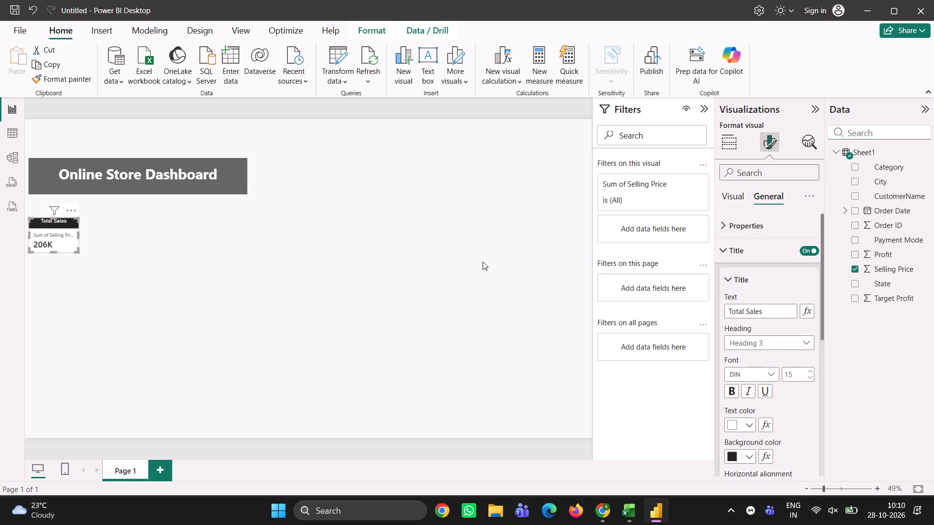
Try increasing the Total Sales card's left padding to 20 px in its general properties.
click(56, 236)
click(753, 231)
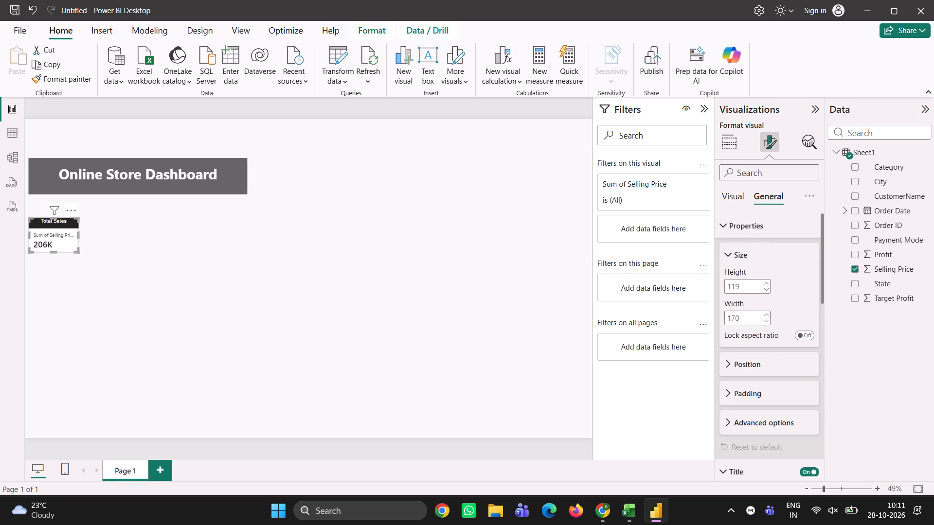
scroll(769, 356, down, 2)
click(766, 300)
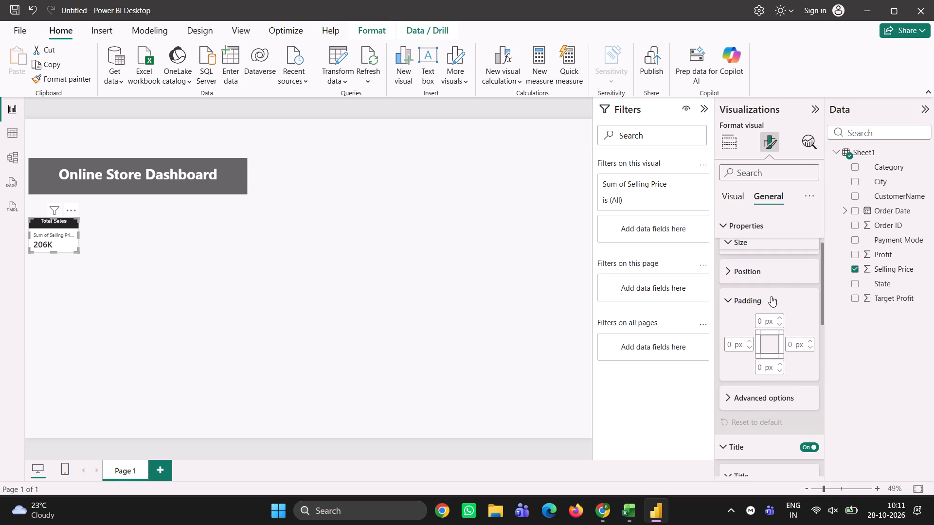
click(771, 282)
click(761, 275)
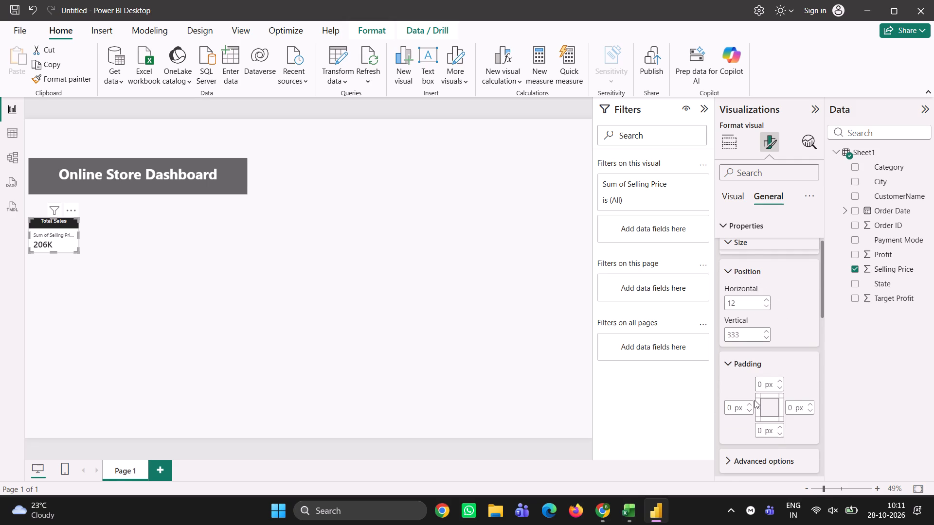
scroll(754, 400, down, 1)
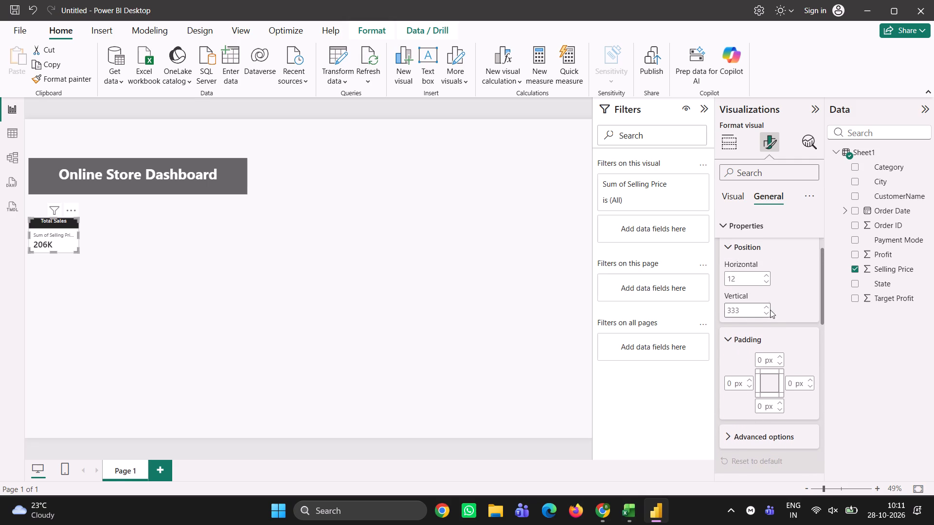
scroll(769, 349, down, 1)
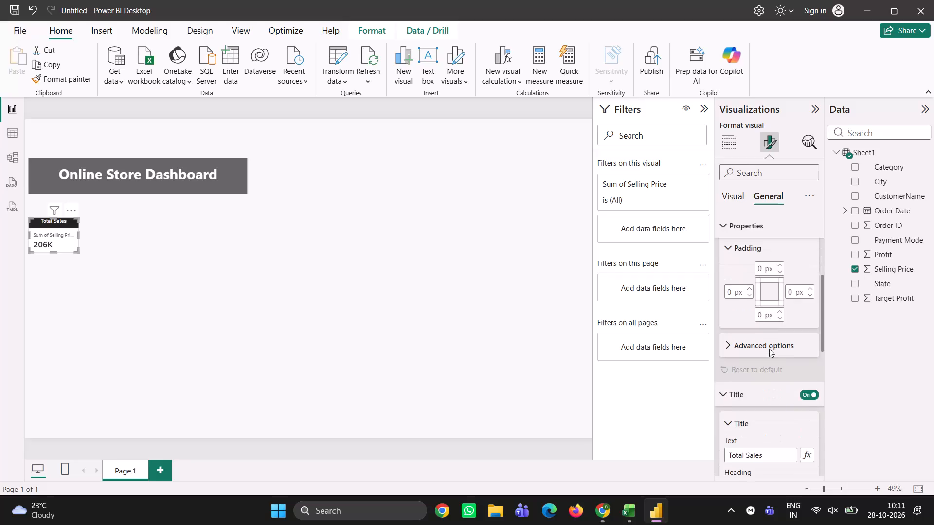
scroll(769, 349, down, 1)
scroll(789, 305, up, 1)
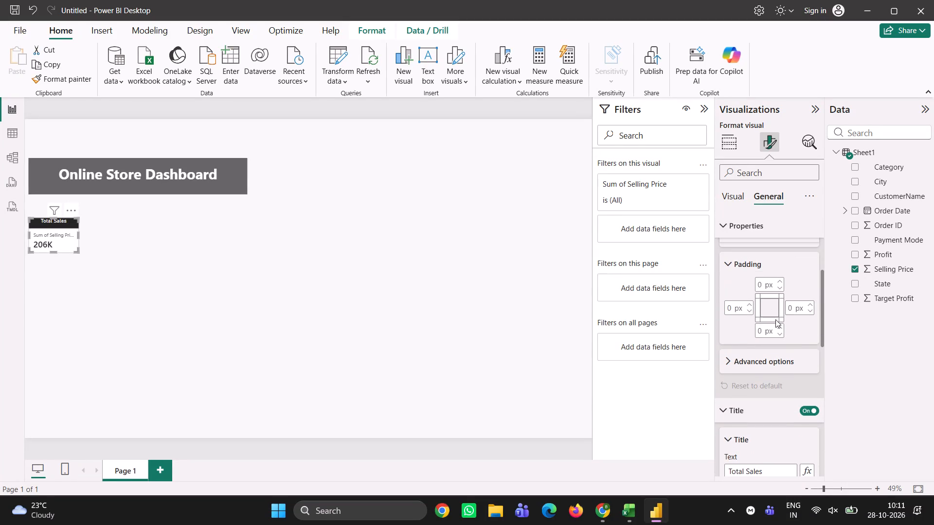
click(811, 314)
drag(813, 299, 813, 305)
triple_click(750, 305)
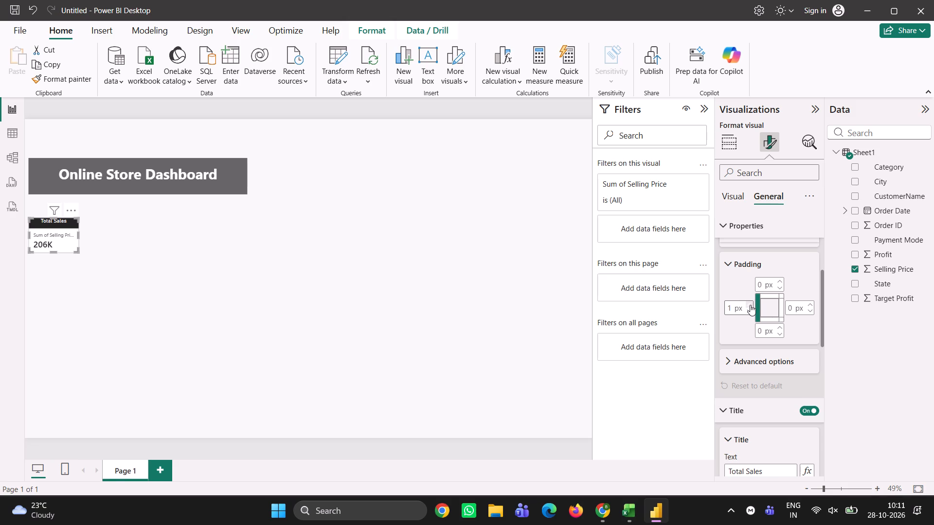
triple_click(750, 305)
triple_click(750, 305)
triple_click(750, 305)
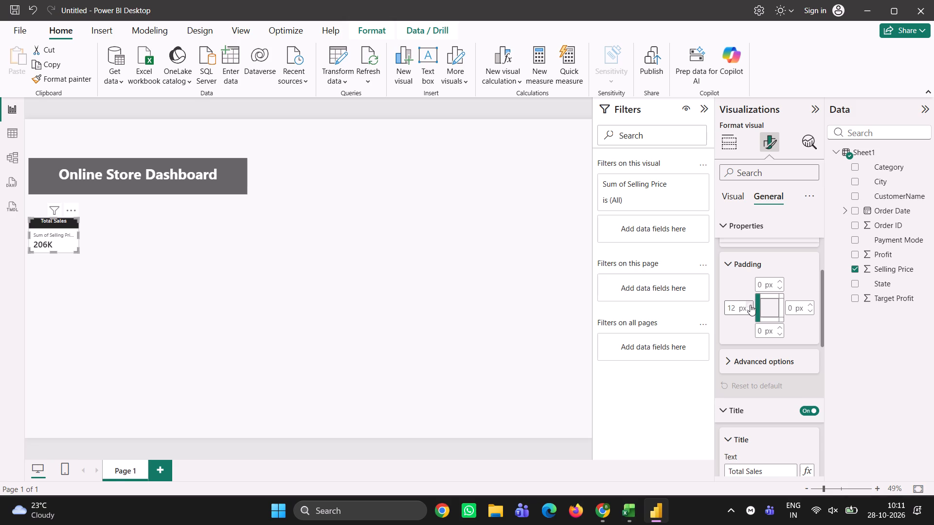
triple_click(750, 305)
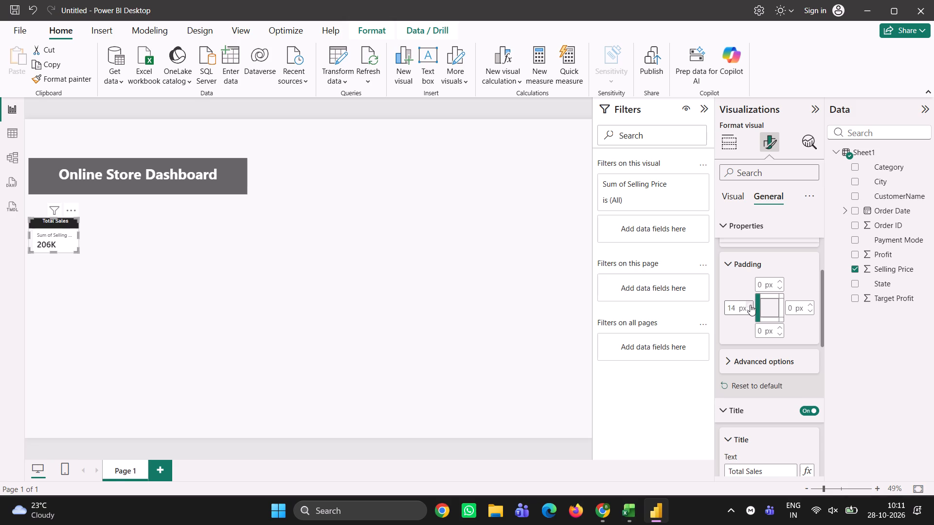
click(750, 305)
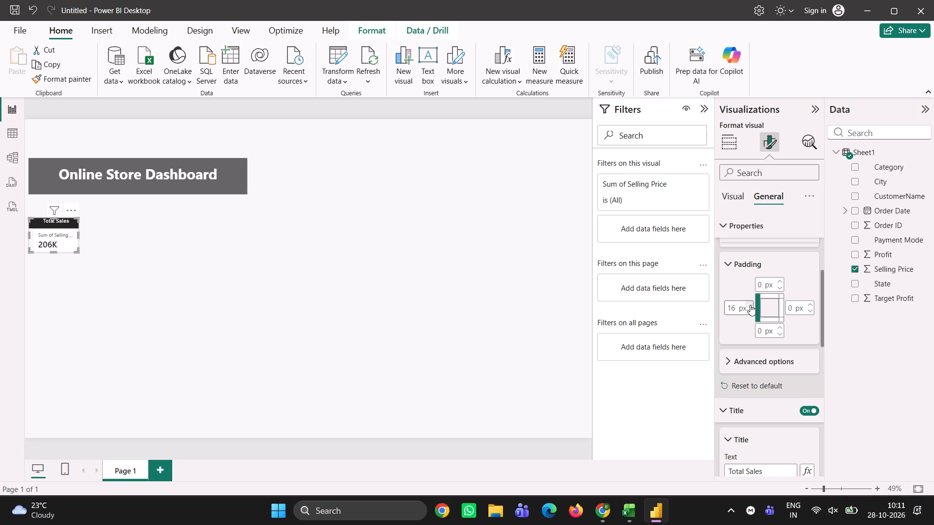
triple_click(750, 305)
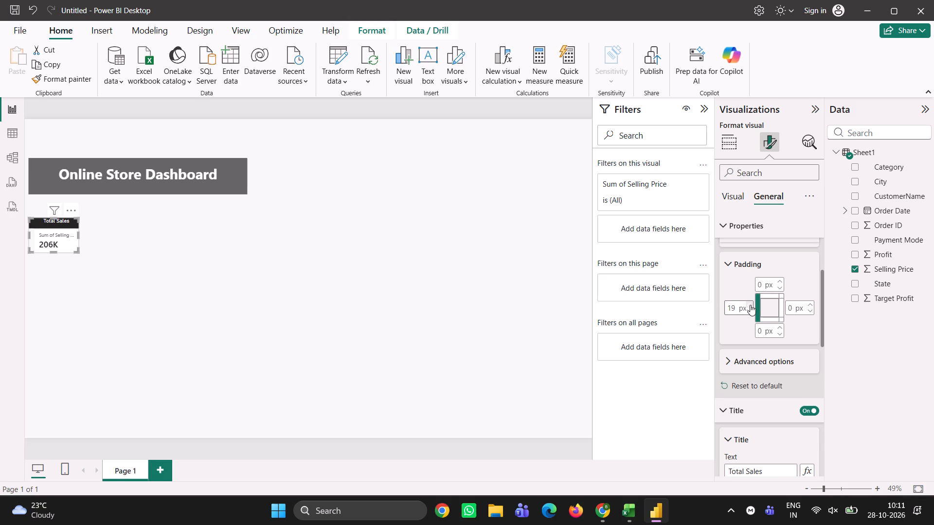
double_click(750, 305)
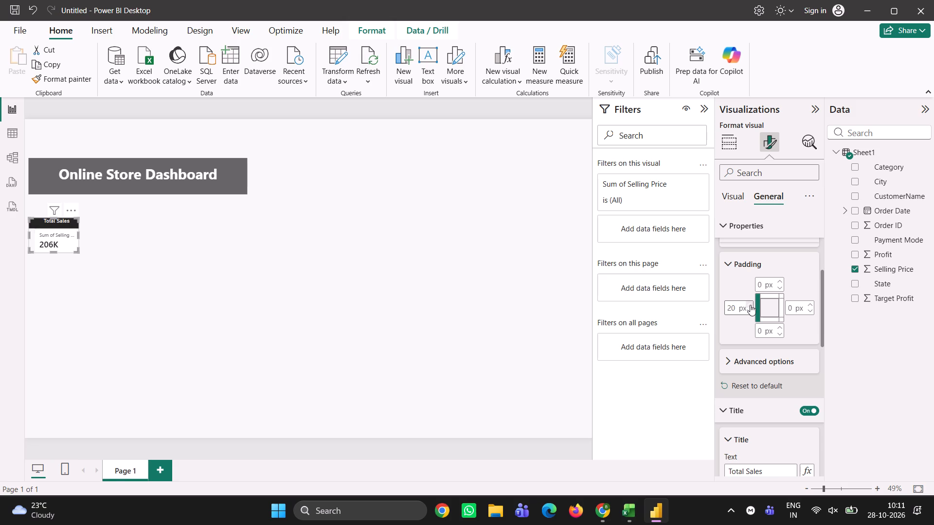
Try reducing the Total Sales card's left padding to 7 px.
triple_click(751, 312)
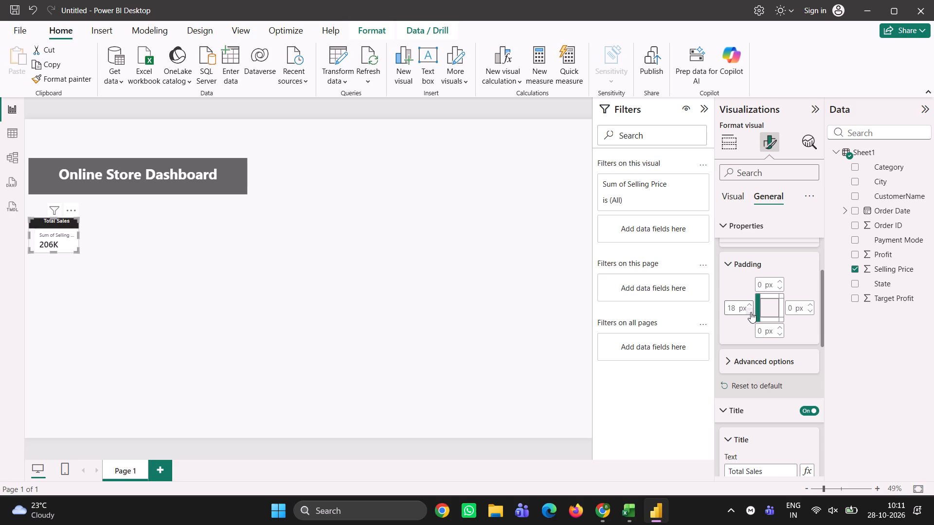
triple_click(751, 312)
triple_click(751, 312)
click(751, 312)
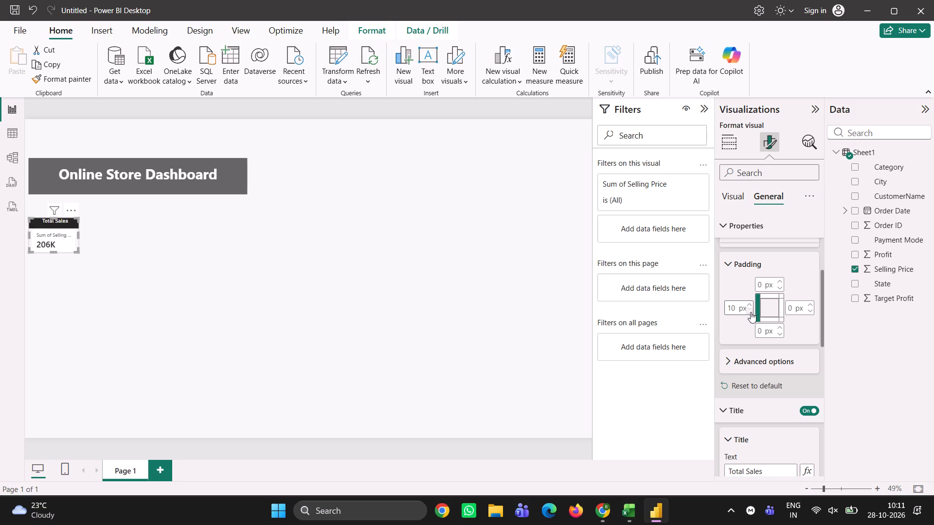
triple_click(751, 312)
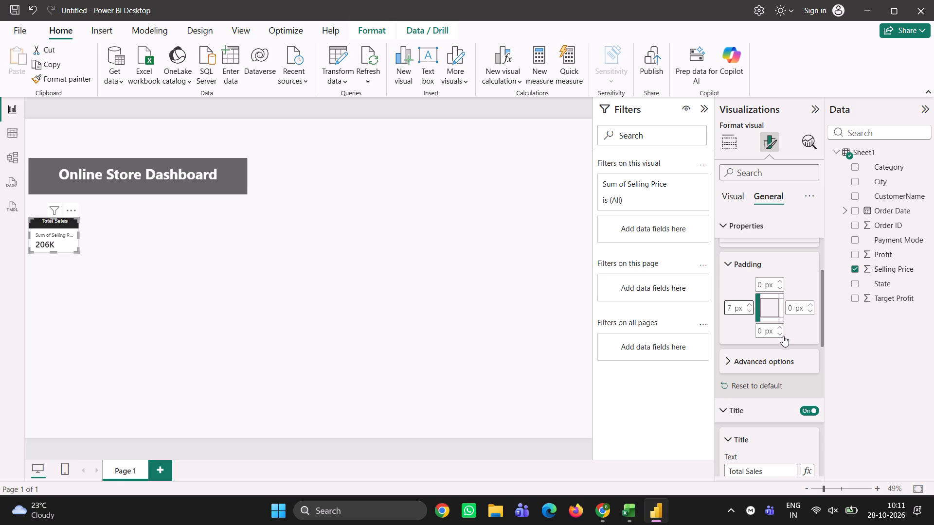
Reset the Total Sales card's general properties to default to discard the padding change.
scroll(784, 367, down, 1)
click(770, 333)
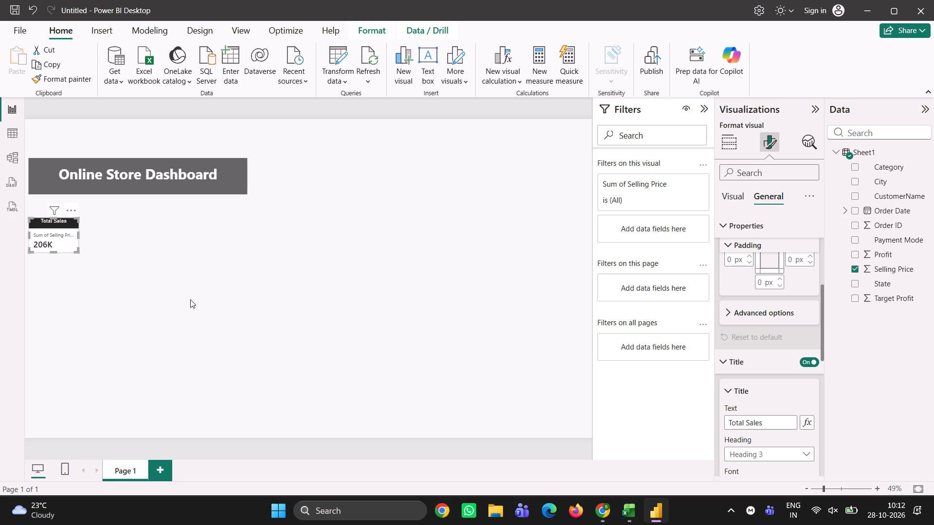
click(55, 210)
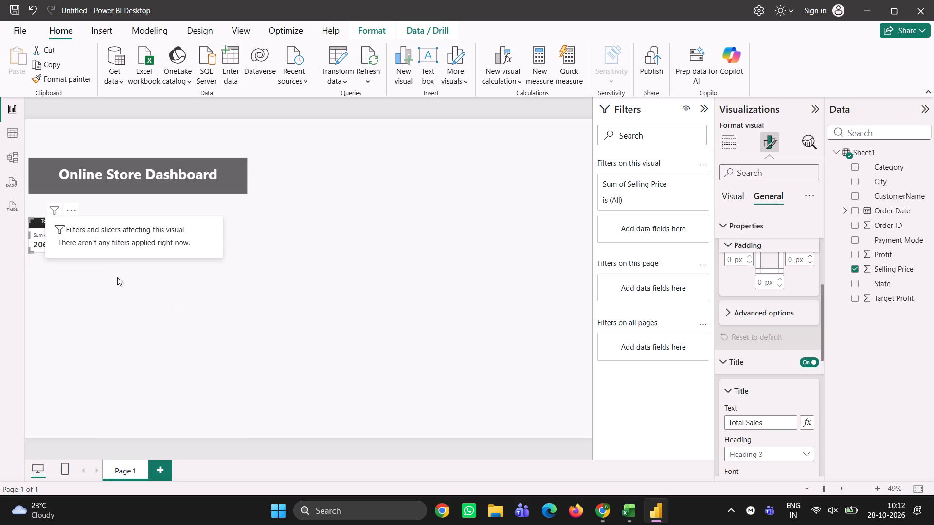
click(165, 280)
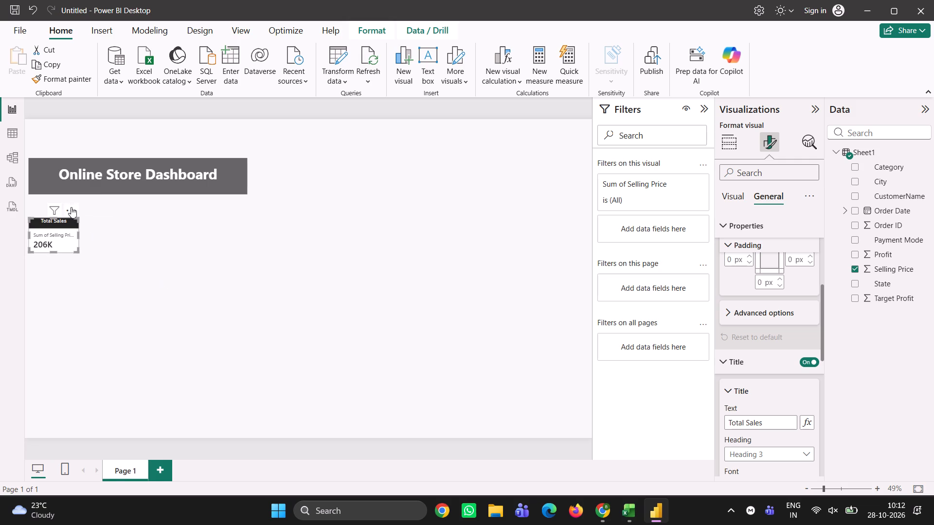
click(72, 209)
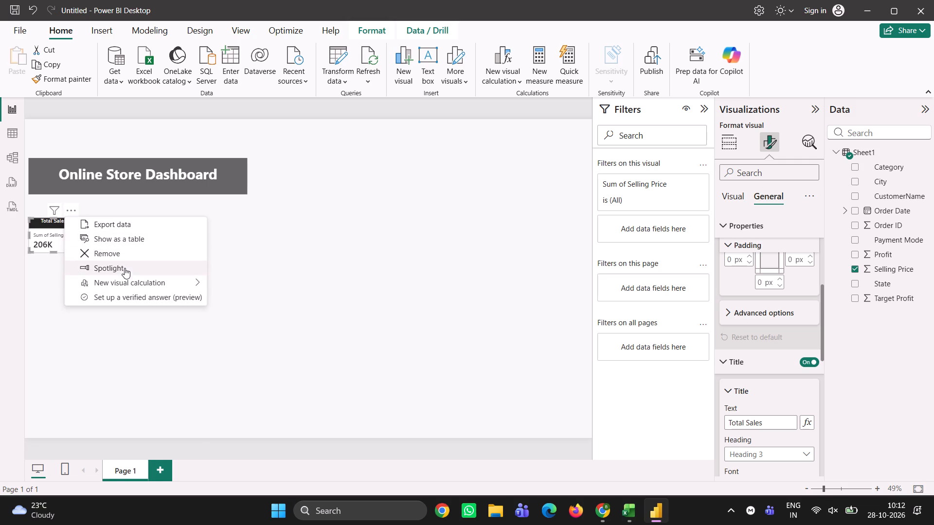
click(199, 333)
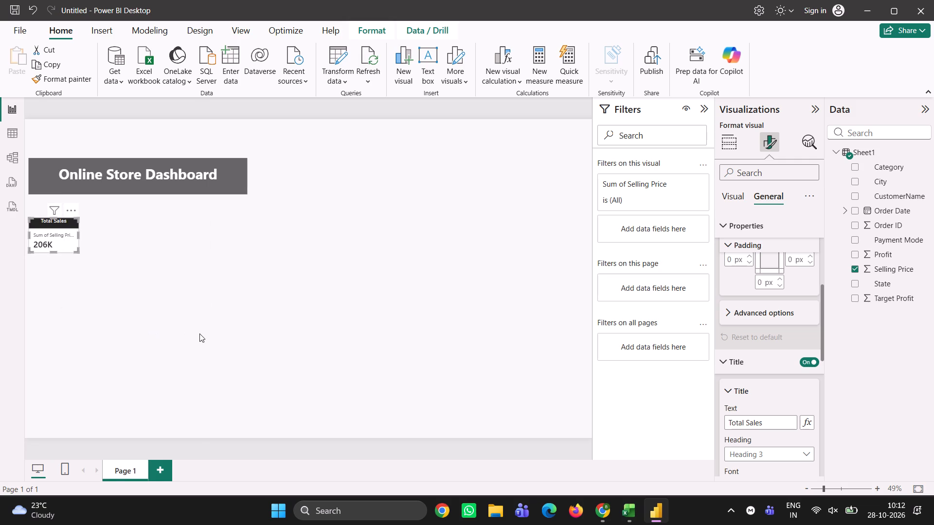
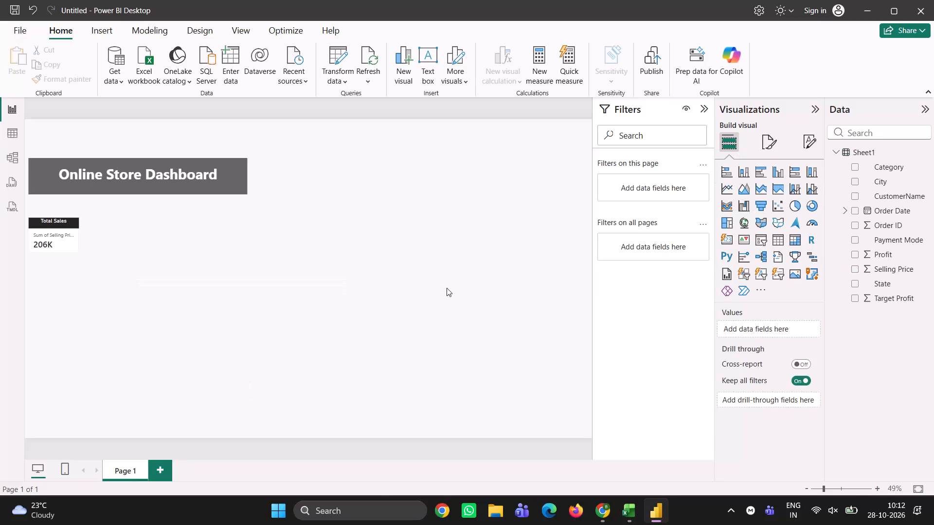
Examine the Total Sales card's general properties, covering size, position, padding and advanced options.
click(41, 237)
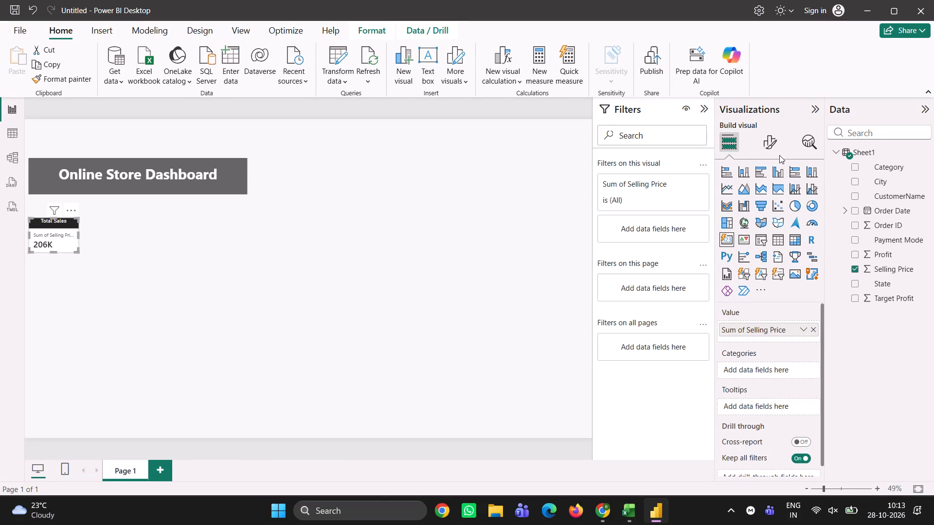
click(773, 142)
click(769, 191)
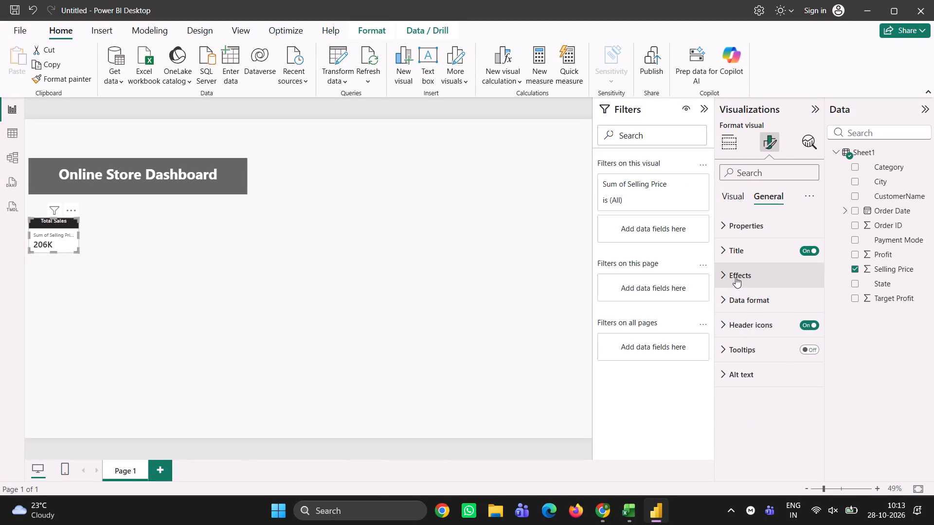
click(754, 224)
scroll(772, 315, down, 1)
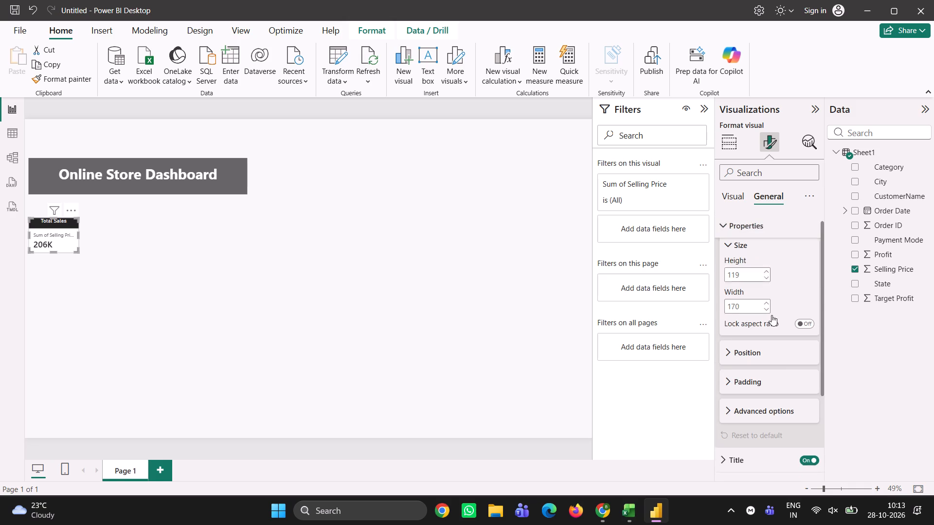
scroll(772, 315, down, 1)
click(745, 289)
scroll(745, 289, down, 1)
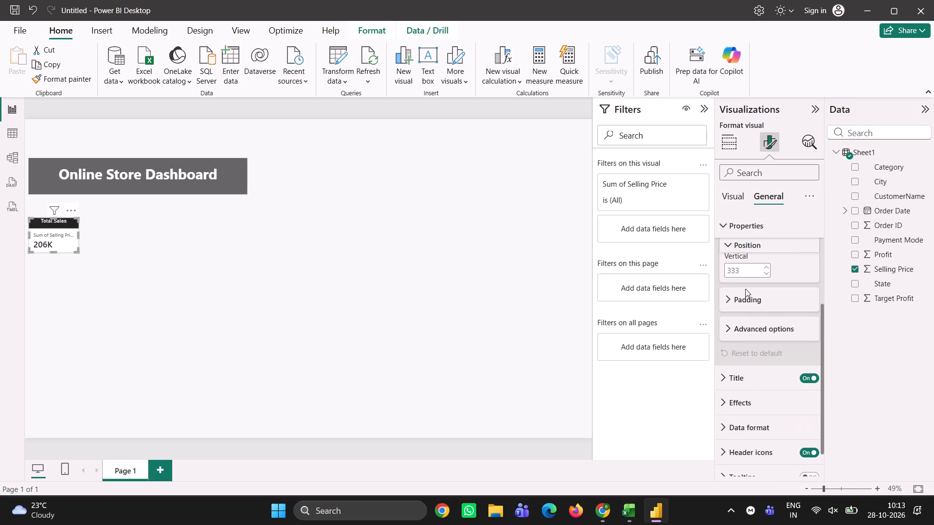
click(750, 294)
scroll(750, 294, down, 2)
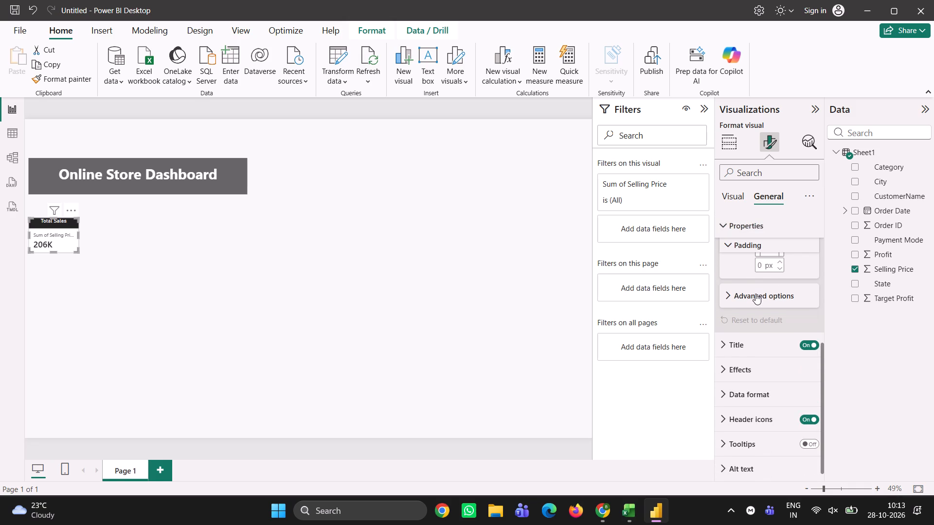
click(755, 294)
scroll(755, 294, down, 1)
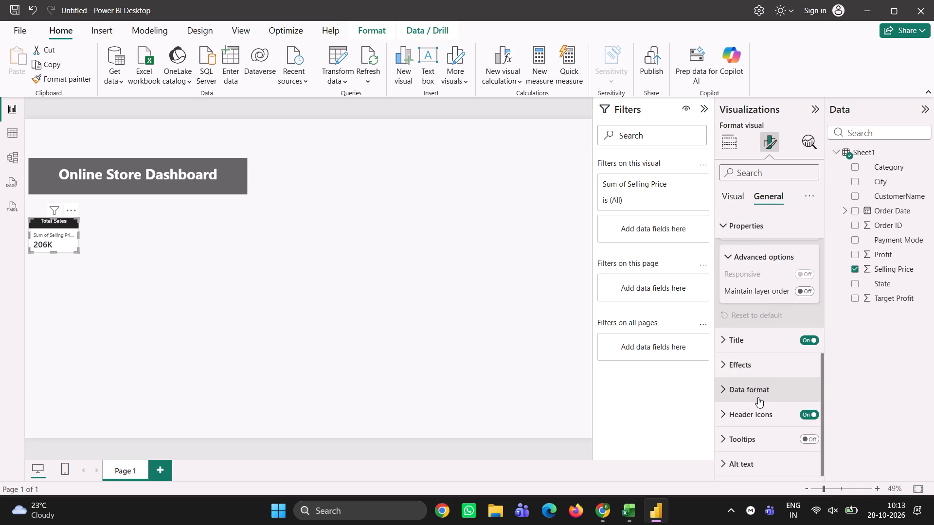
Look through the Total Sales card's title, subtitle and effects settings.
click(738, 350)
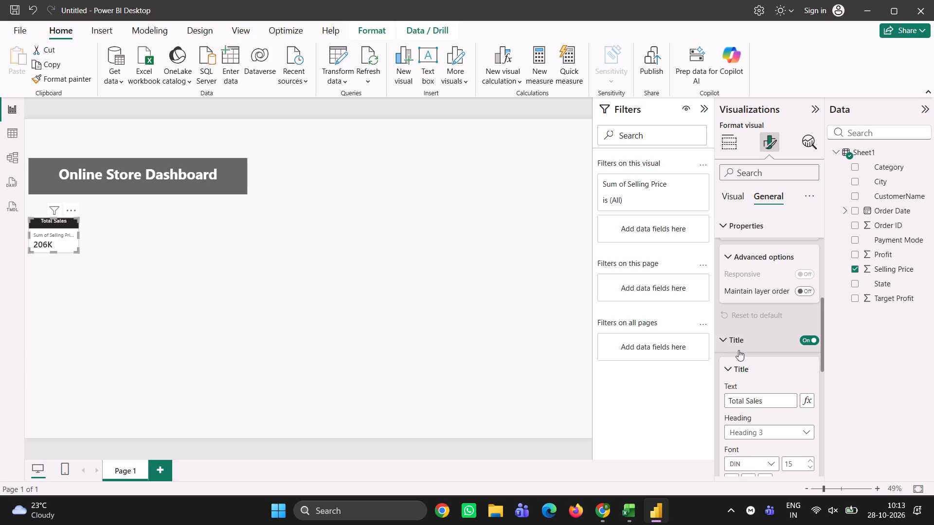
scroll(768, 369, down, 5)
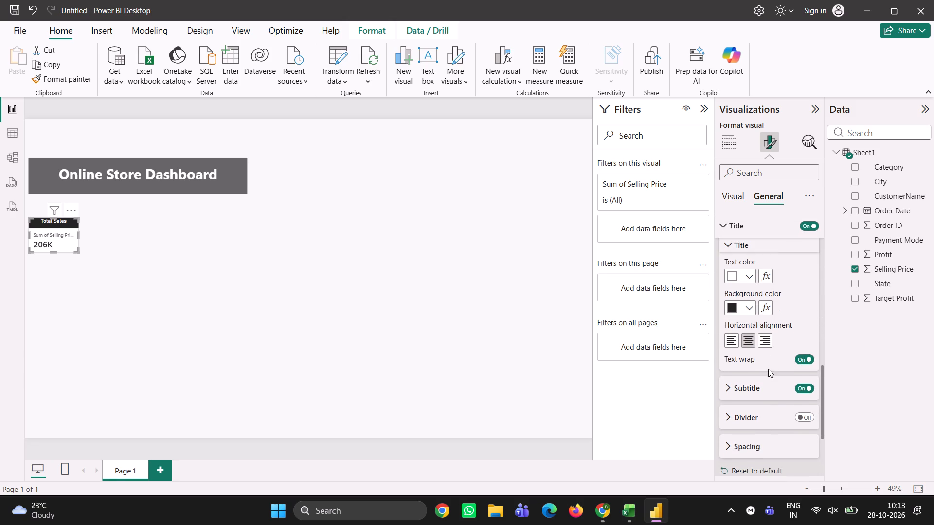
click(733, 385)
scroll(733, 385, down, 3)
scroll(790, 393, down, 2)
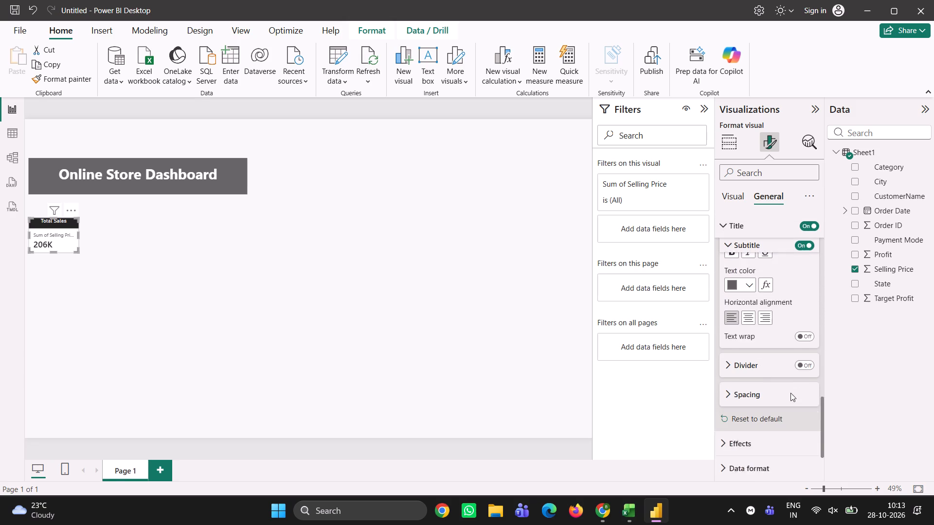
scroll(790, 393, down, 2)
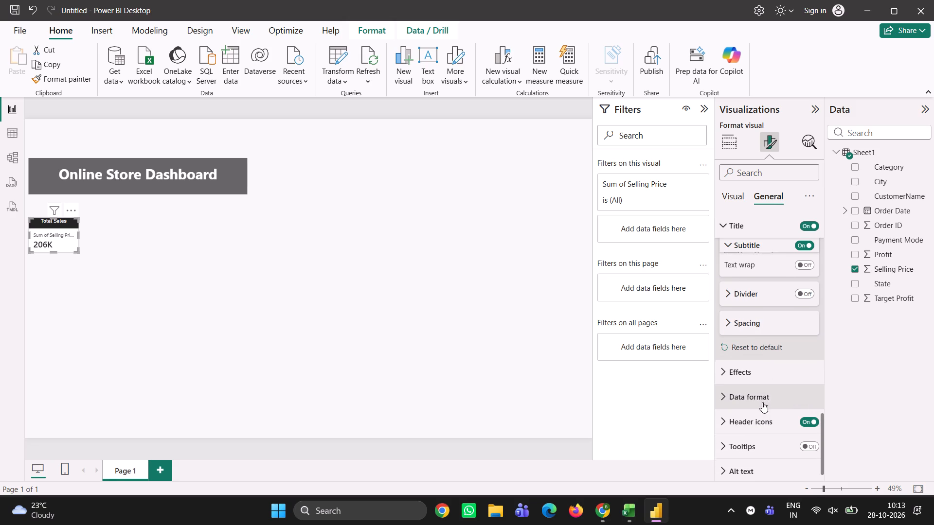
click(749, 371)
scroll(749, 371, down, 2)
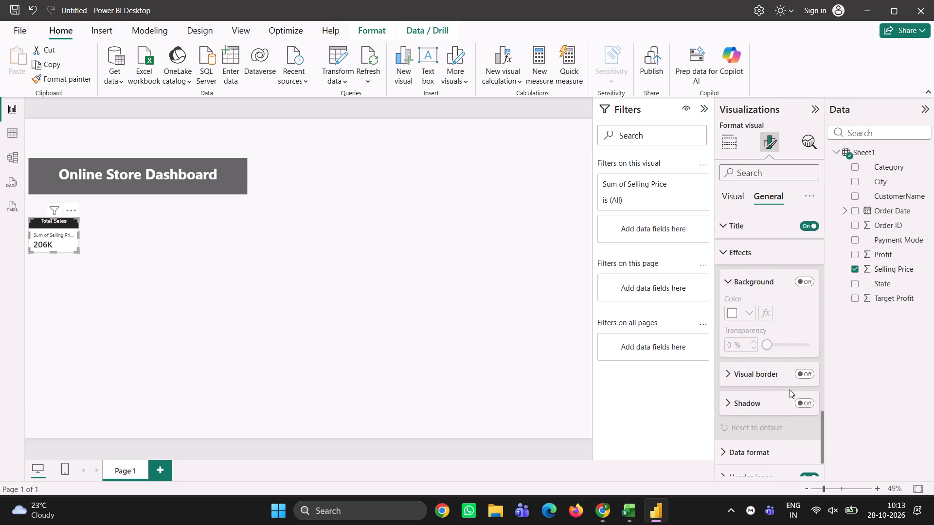
scroll(769, 426, down, 1)
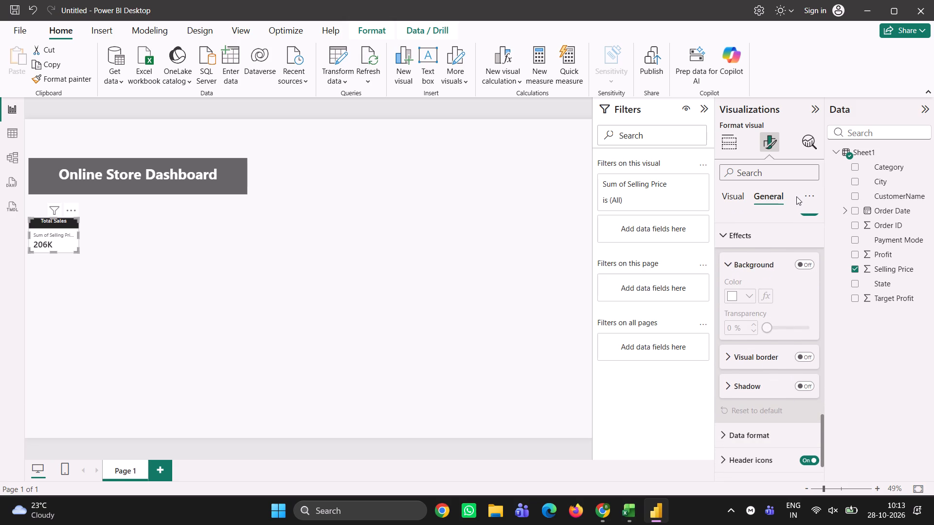
click(796, 196)
click(808, 196)
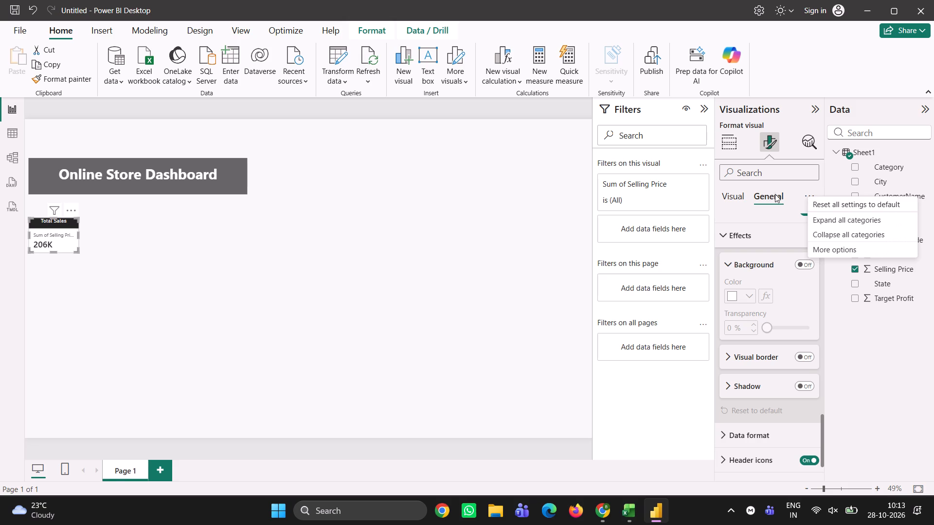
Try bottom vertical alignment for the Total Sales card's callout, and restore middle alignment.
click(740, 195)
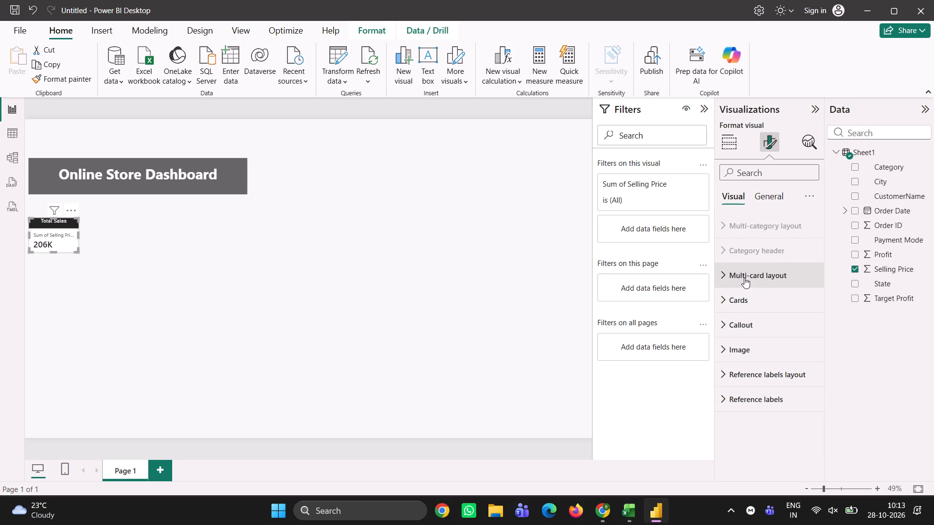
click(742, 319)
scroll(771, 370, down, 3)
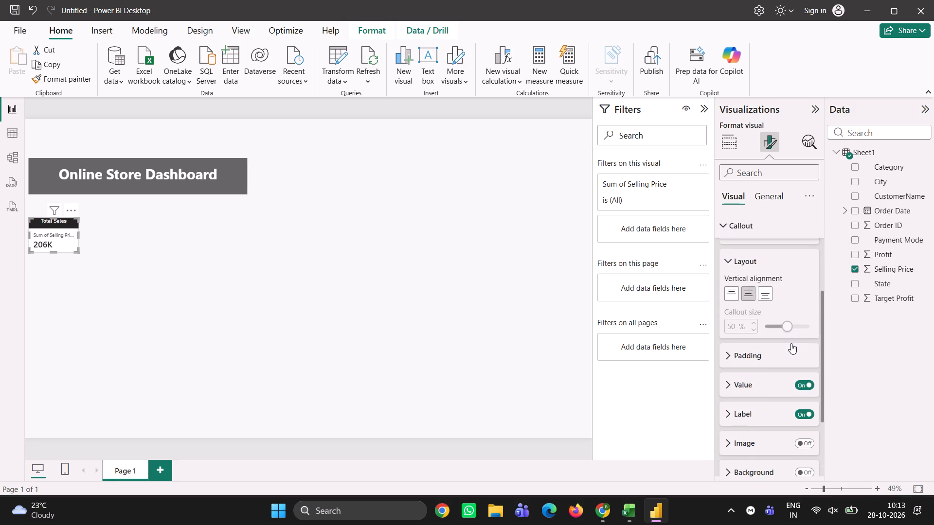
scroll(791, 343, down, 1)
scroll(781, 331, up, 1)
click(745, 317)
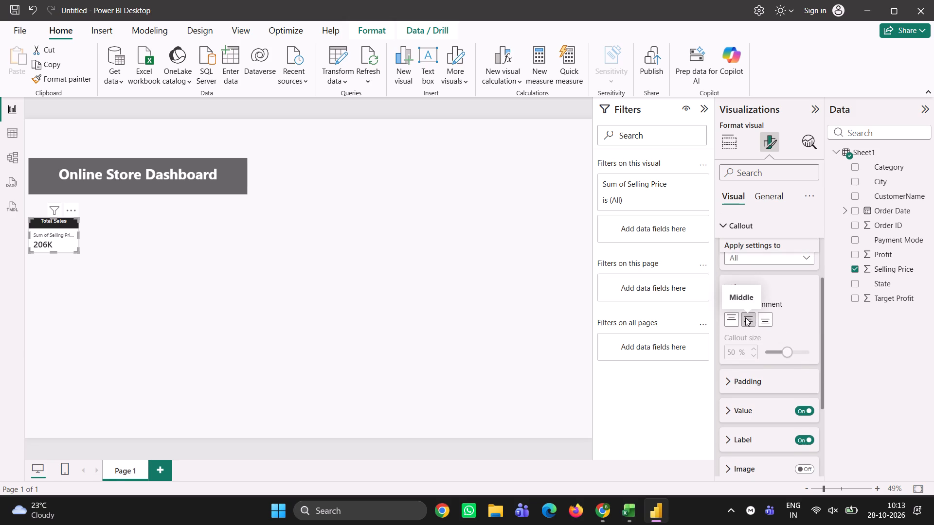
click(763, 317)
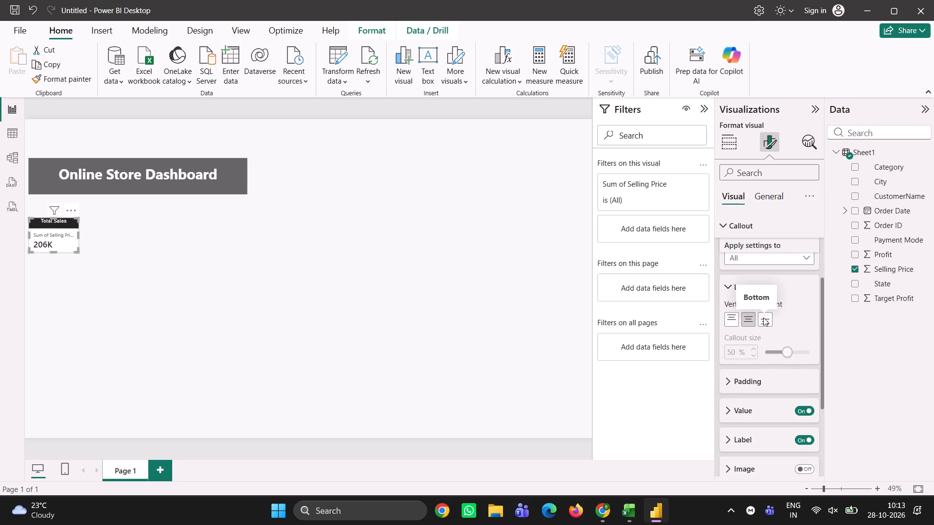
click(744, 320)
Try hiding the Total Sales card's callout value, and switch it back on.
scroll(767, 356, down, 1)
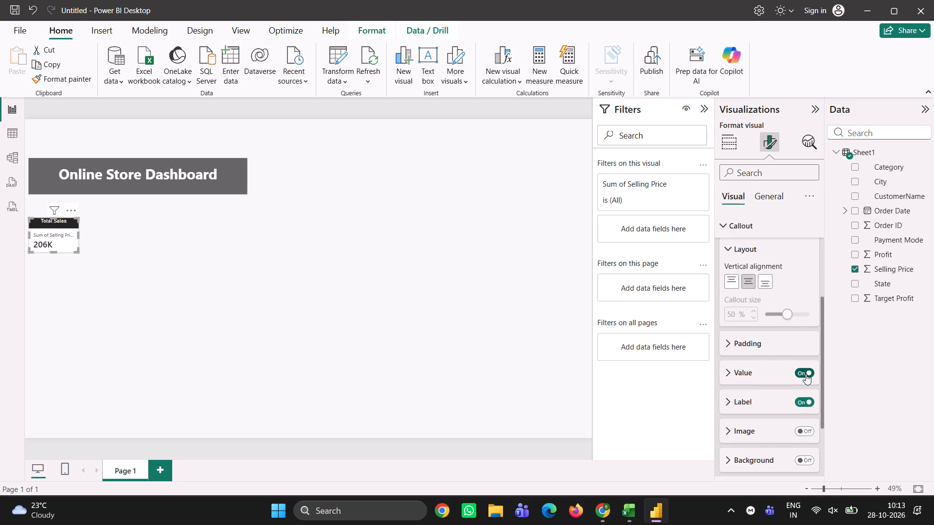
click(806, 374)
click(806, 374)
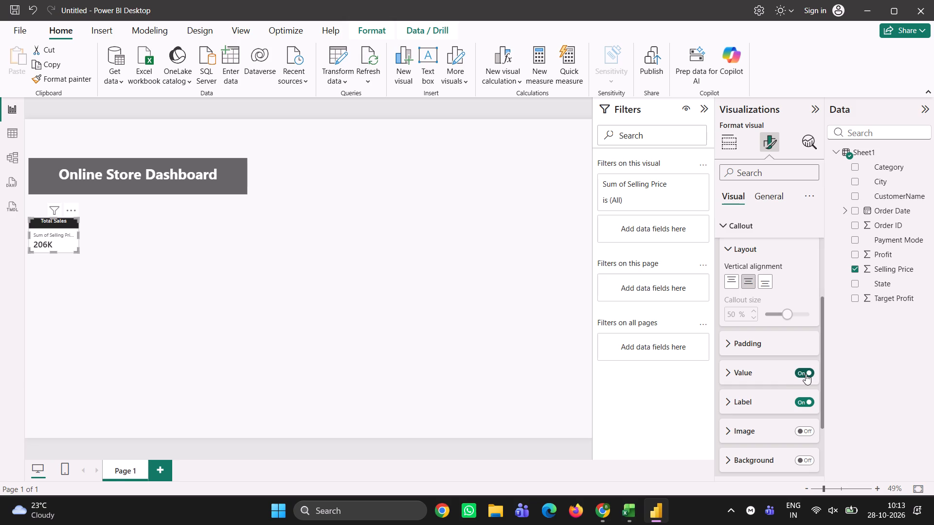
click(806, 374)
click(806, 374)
Turn off the callout label on the Total Sales card.
click(805, 408)
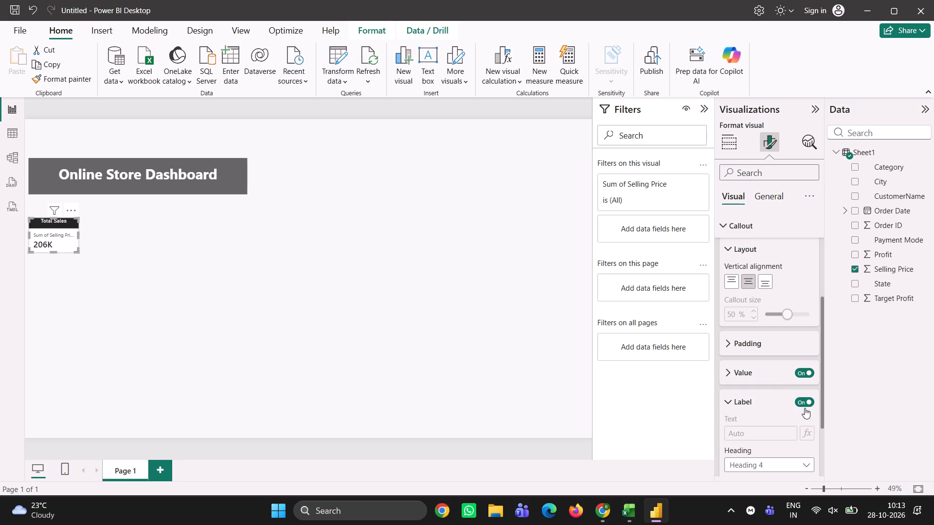
click(802, 403)
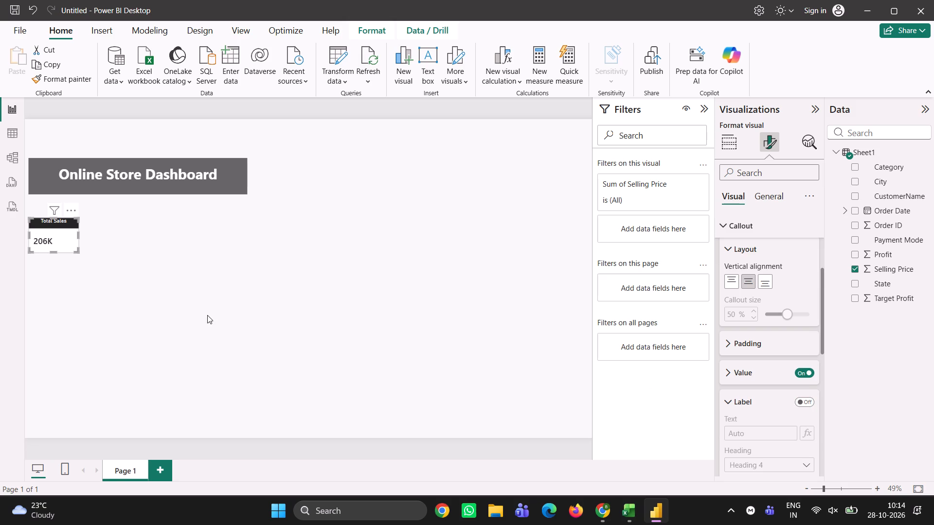
Look through the Total Sales card's callout label settings, including font, color, position and spacing.
click(52, 244)
scroll(677, 362, down, 1)
scroll(823, 382, down, 1)
scroll(768, 408, down, 1)
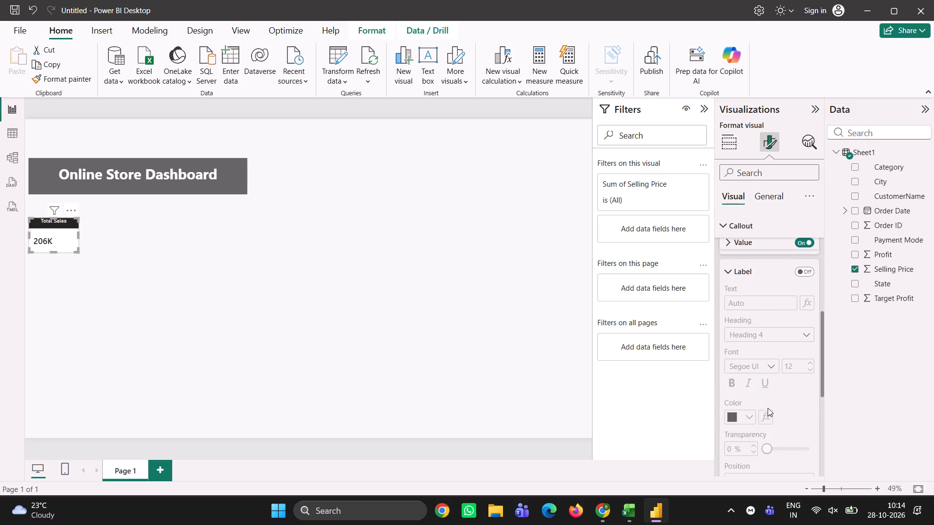
scroll(768, 408, down, 1)
scroll(768, 408, up, 1)
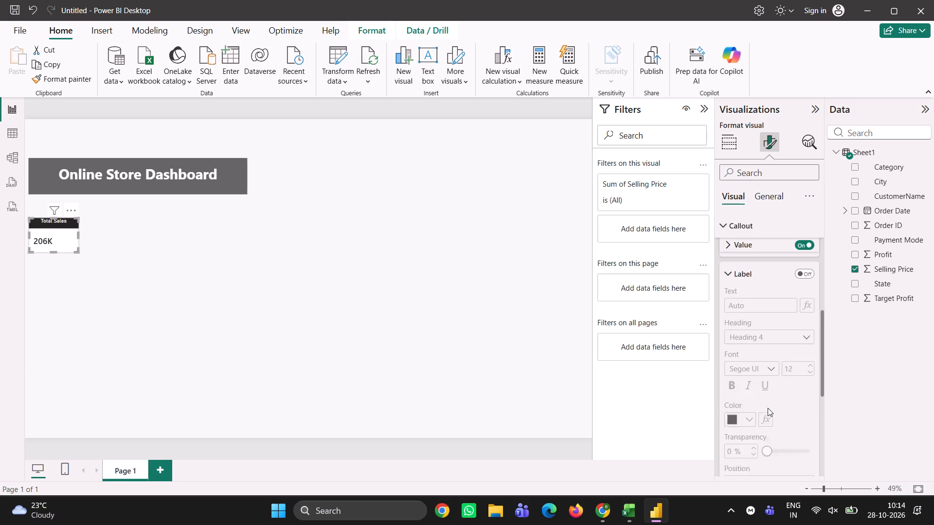
scroll(768, 408, up, 1)
scroll(778, 376, down, 2)
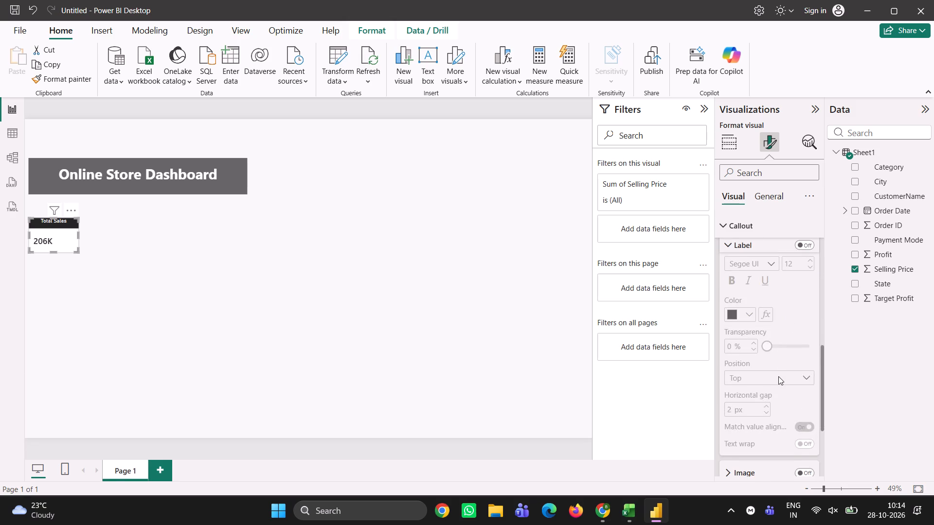
scroll(778, 376, down, 2)
scroll(778, 376, up, 2)
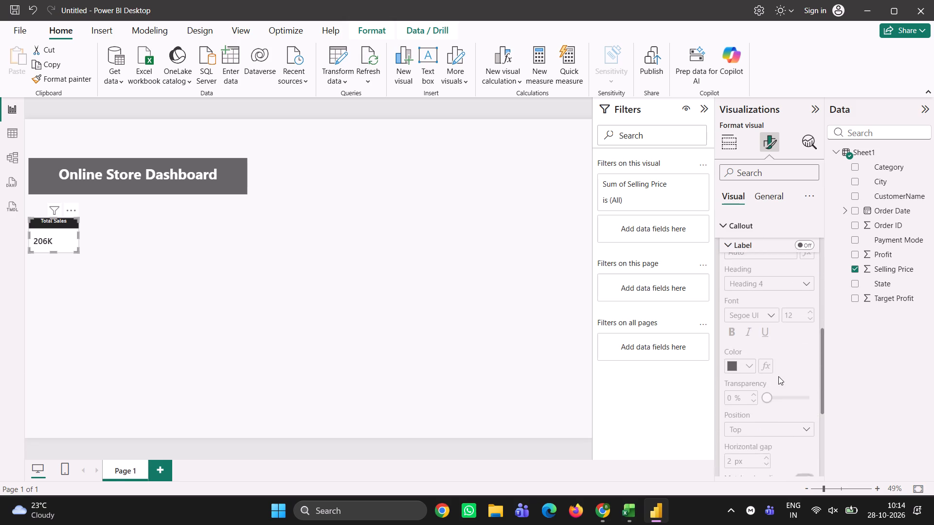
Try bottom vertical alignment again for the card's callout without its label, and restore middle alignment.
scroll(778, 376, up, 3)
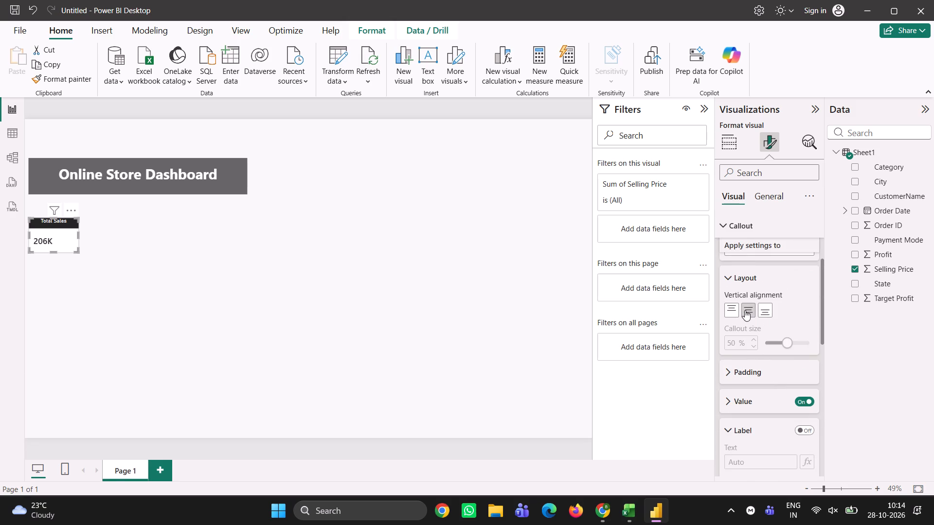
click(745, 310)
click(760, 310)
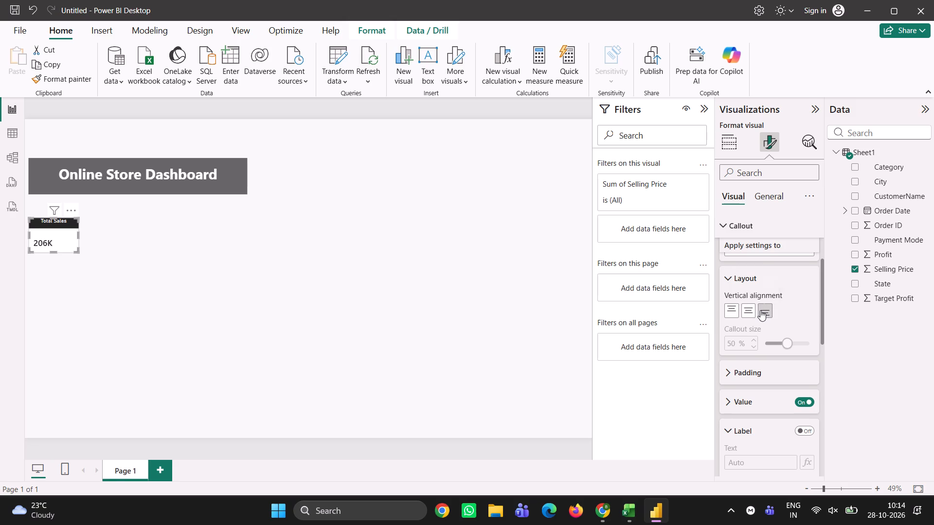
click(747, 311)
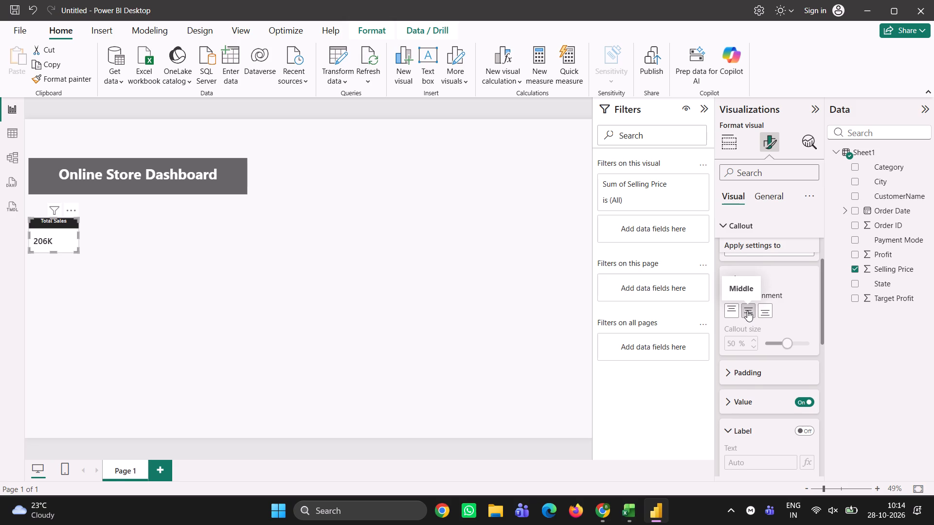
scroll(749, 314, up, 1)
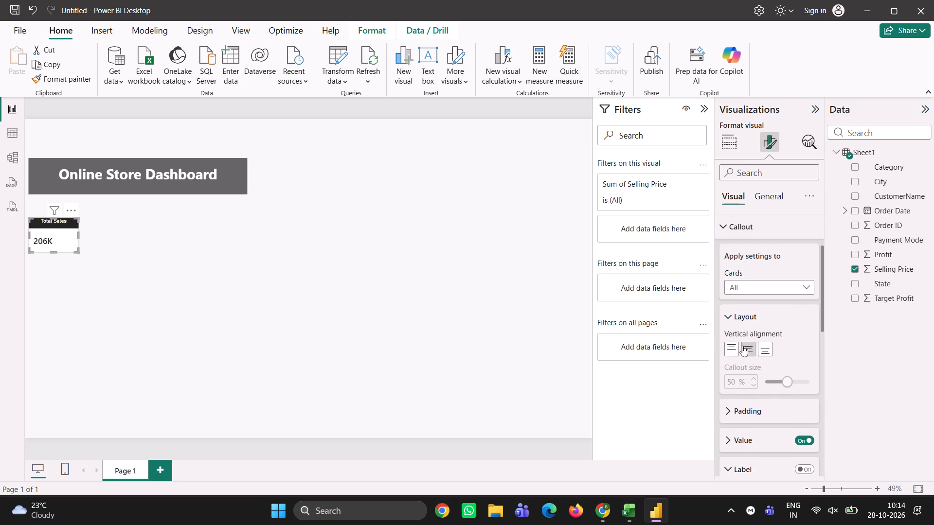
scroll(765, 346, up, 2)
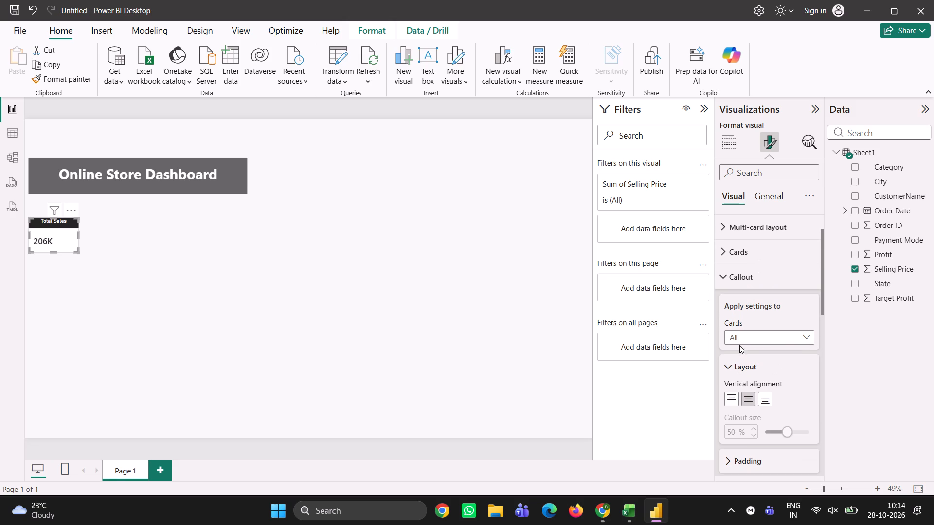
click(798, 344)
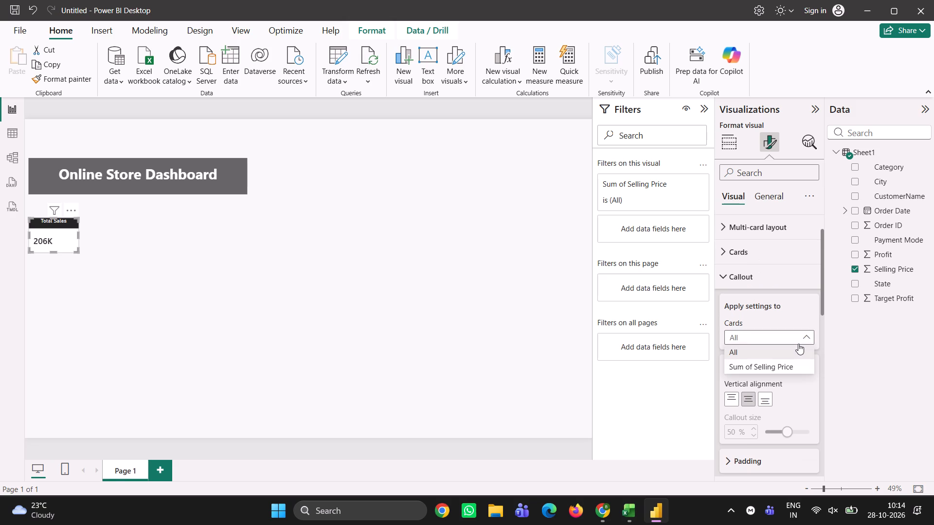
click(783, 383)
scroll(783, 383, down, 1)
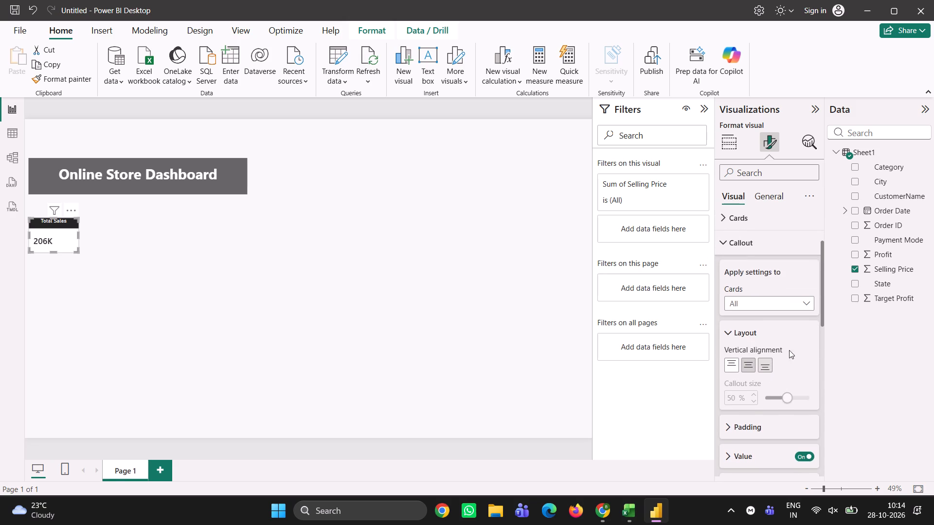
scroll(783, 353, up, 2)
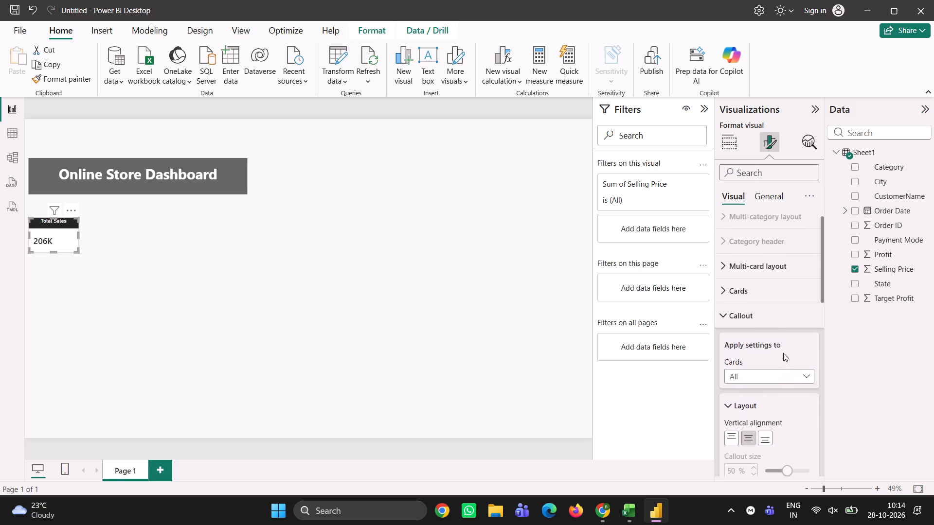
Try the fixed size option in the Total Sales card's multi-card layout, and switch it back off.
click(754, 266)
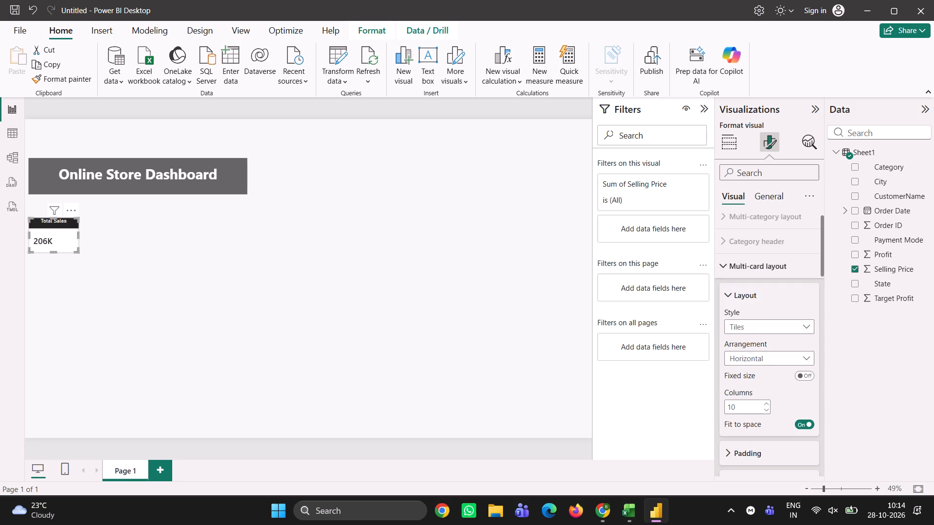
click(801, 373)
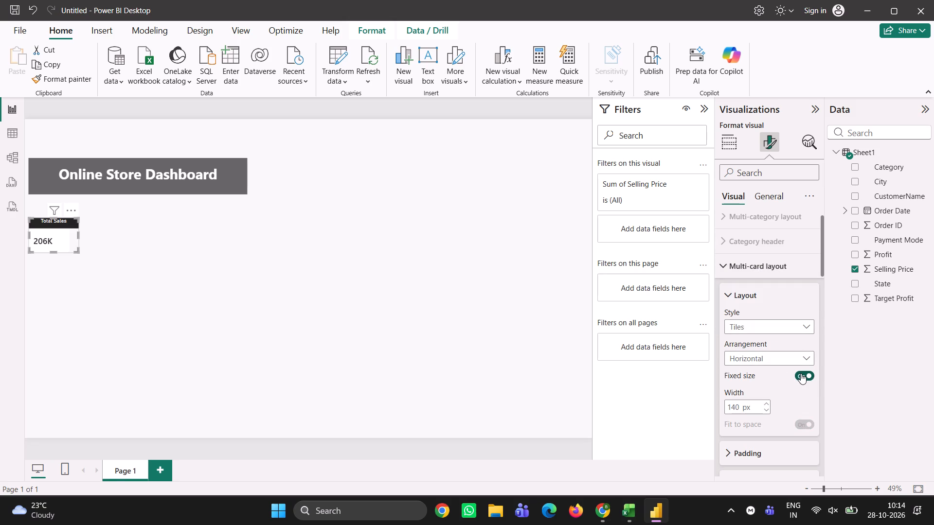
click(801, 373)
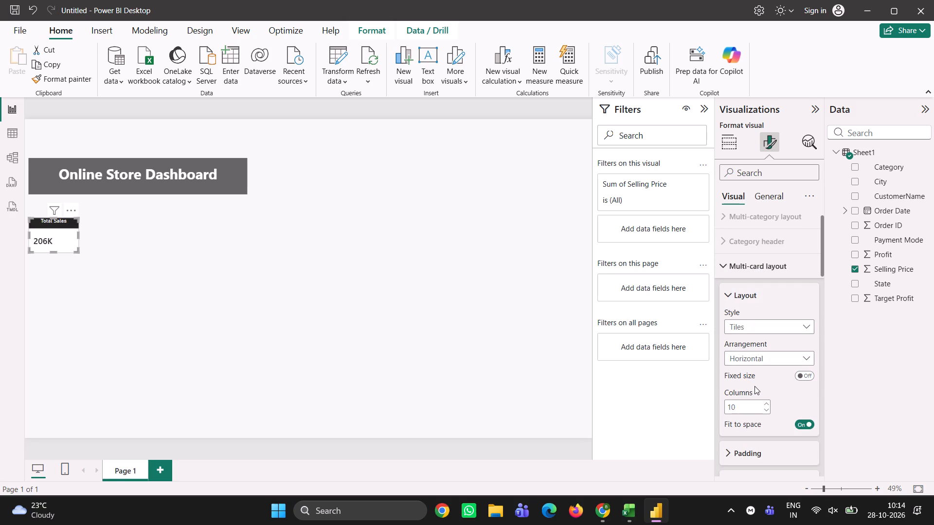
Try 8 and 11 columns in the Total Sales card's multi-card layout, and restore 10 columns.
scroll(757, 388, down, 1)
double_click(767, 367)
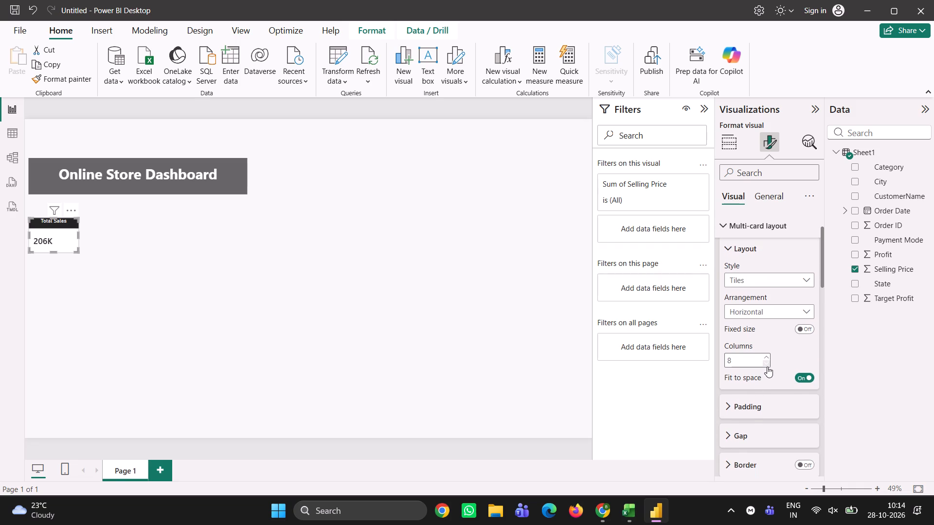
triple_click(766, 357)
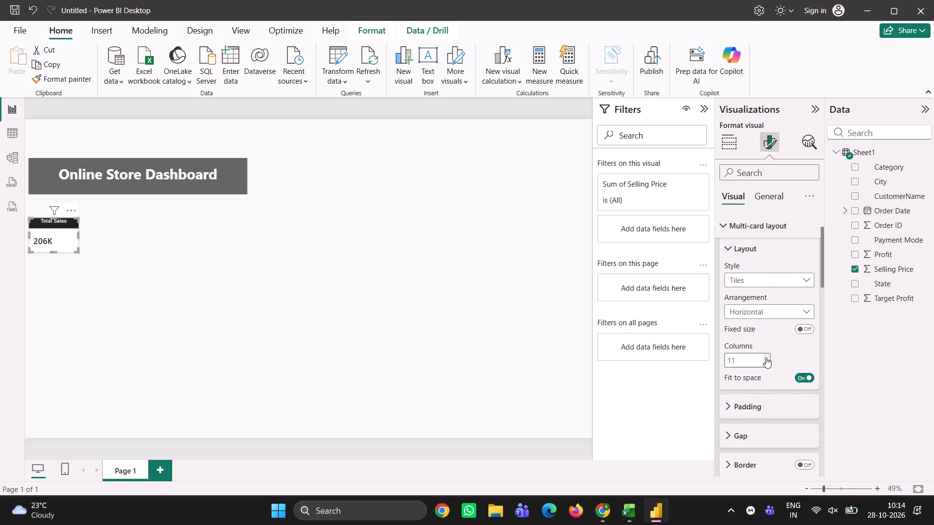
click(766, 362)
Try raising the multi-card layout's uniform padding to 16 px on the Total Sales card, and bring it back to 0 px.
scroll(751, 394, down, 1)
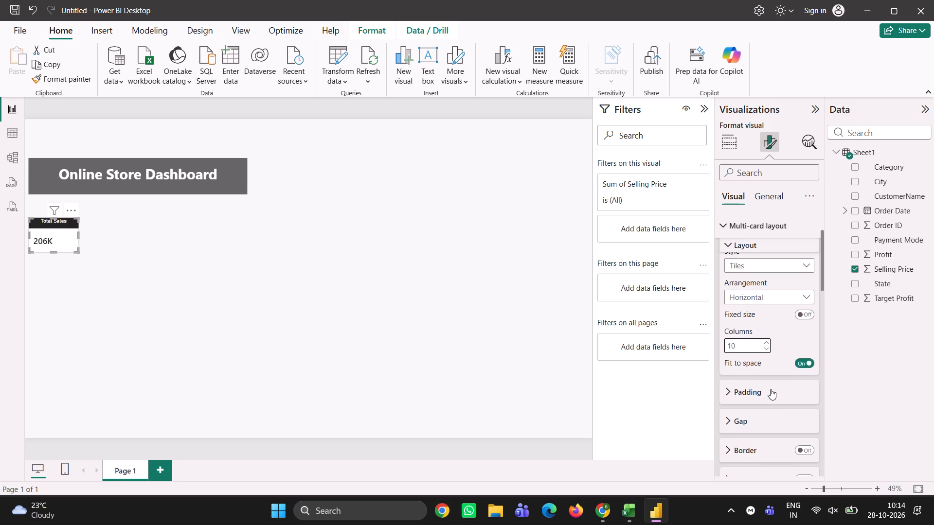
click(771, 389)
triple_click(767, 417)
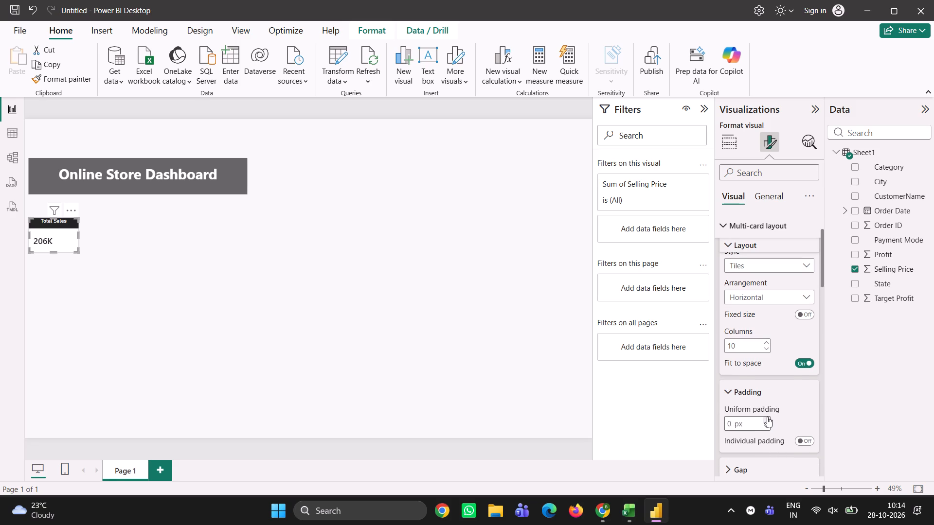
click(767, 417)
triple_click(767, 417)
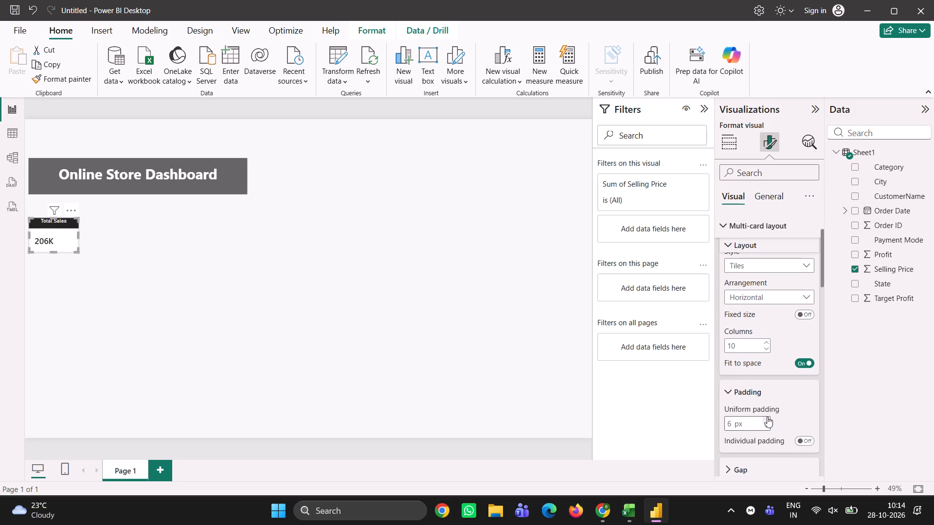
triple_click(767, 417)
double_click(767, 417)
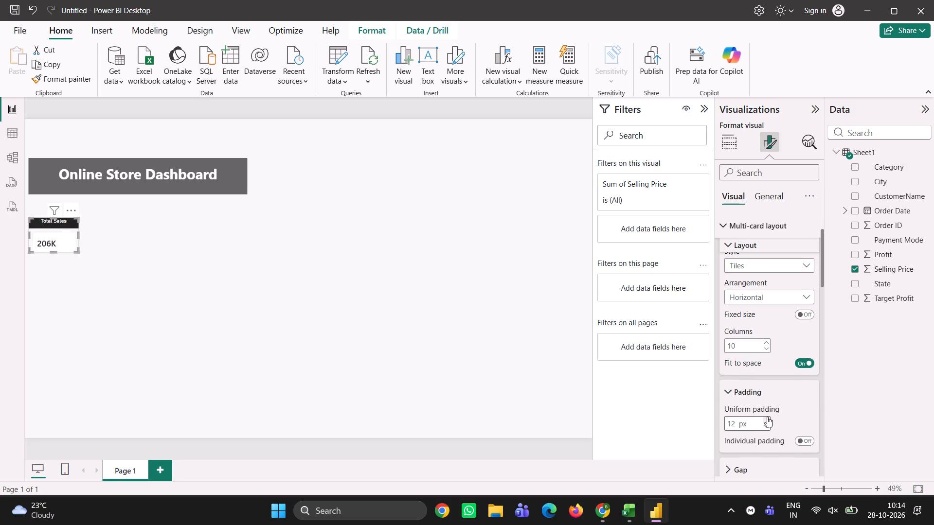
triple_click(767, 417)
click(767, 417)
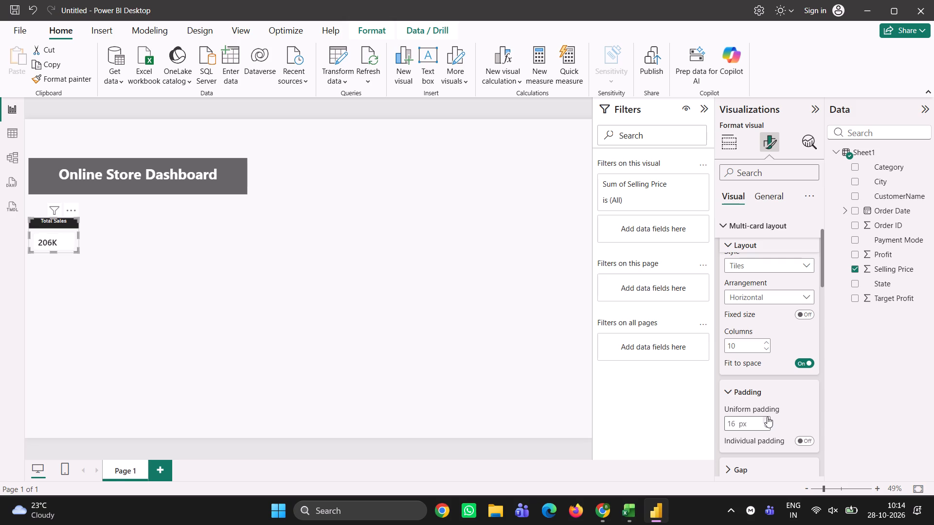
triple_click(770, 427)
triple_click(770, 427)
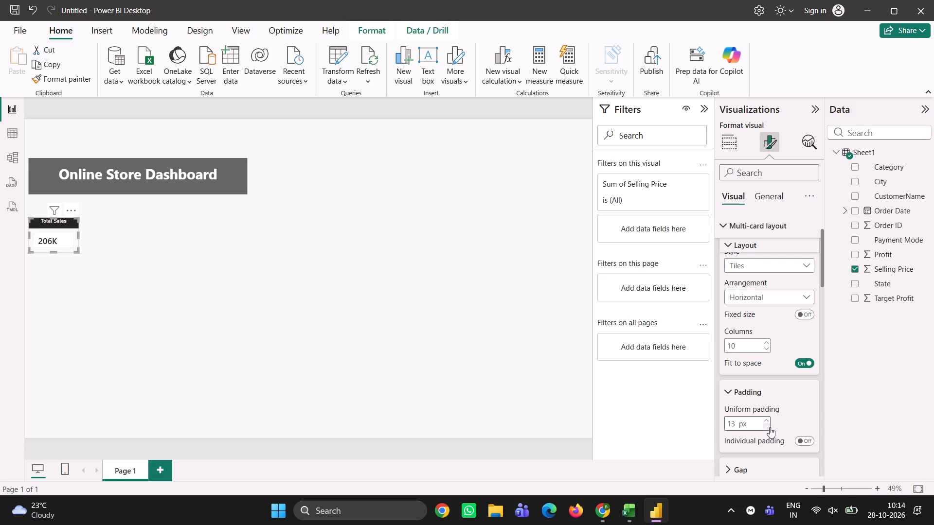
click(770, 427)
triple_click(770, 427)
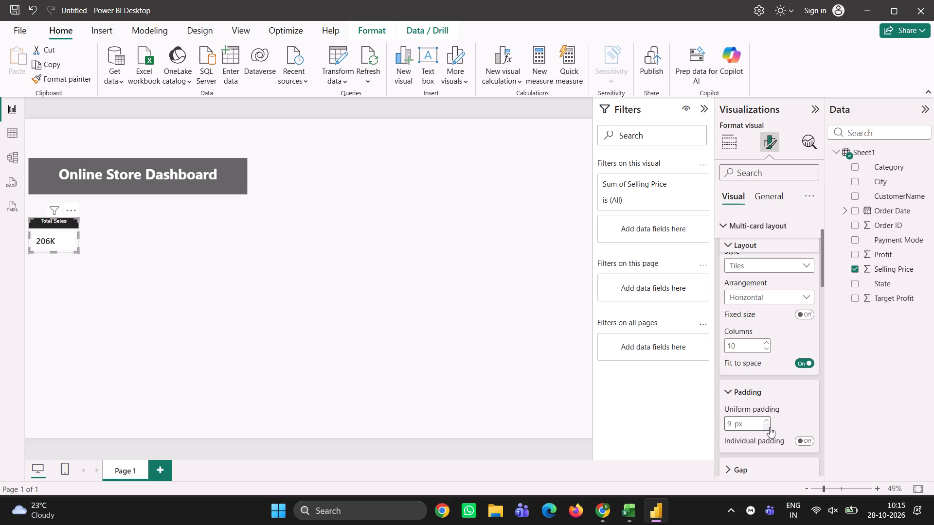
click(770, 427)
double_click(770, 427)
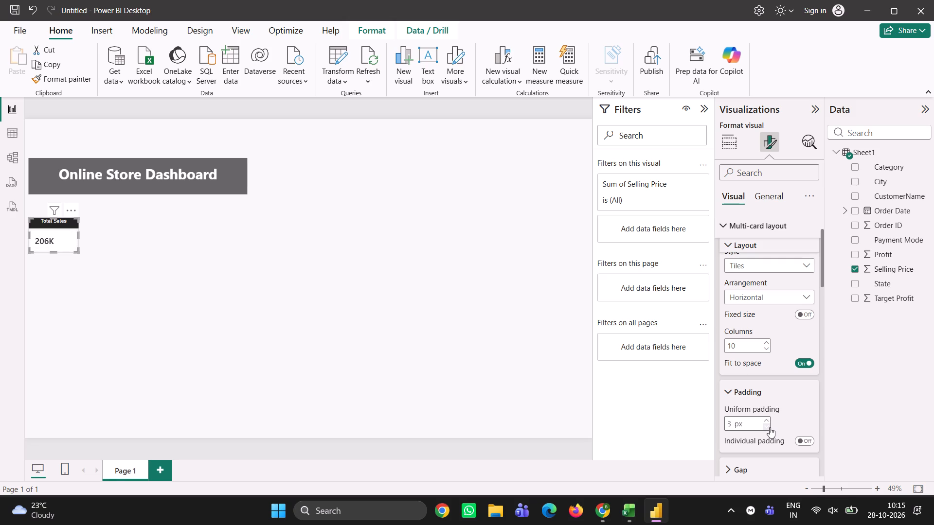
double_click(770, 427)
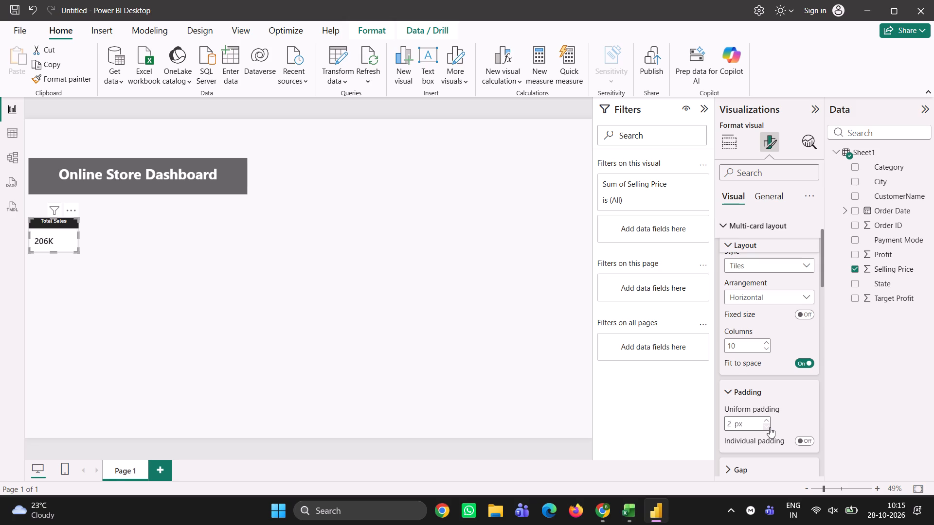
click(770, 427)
Turn on individual padding in the Total Sales card's multi-card layout.
scroll(807, 412, down, 1)
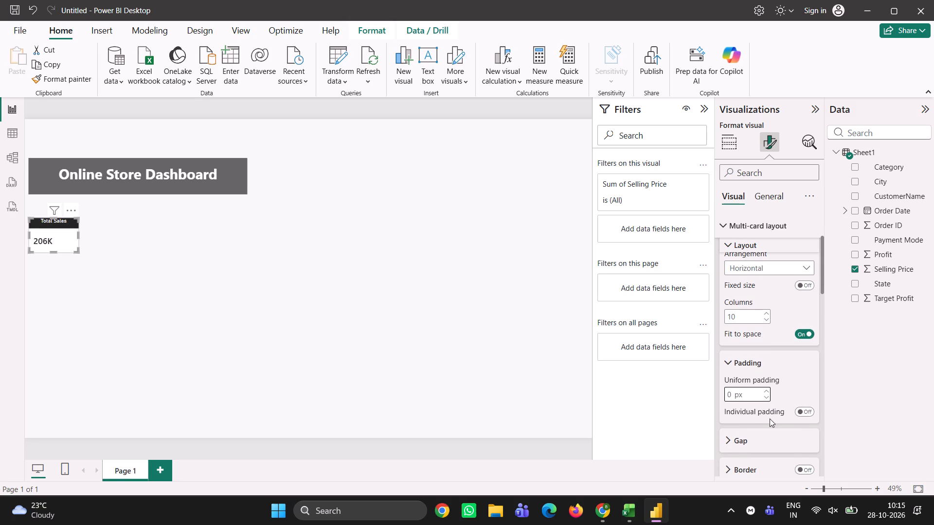
click(807, 416)
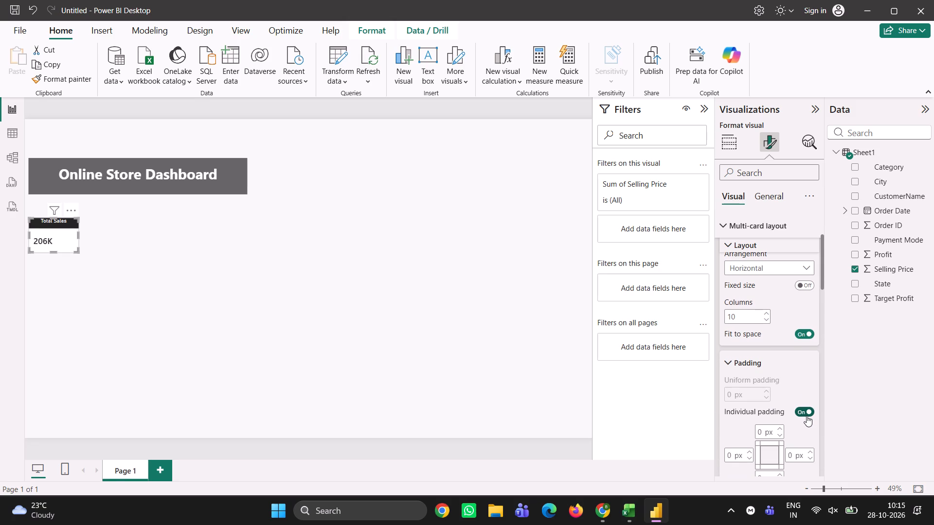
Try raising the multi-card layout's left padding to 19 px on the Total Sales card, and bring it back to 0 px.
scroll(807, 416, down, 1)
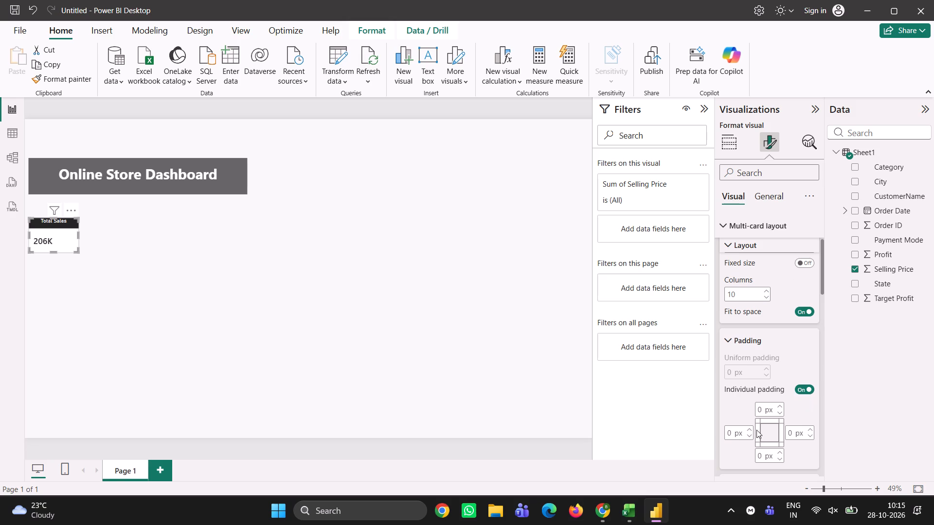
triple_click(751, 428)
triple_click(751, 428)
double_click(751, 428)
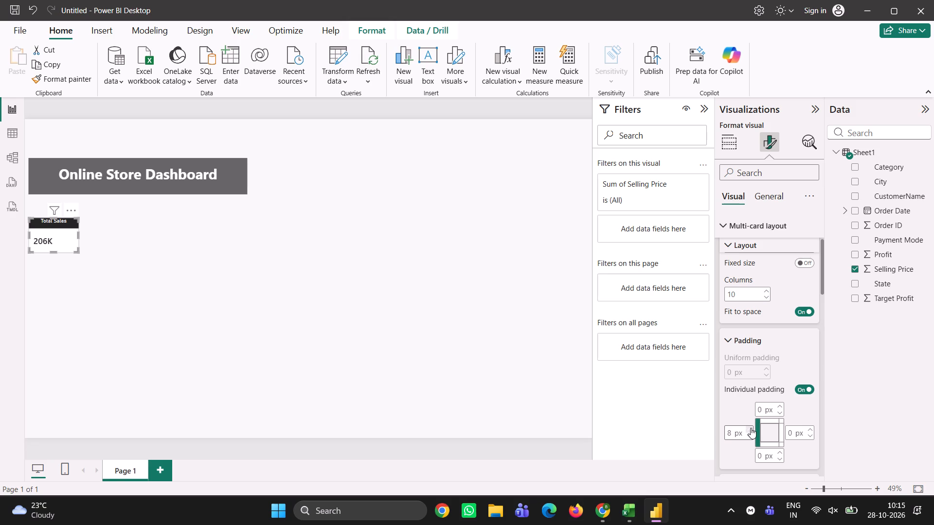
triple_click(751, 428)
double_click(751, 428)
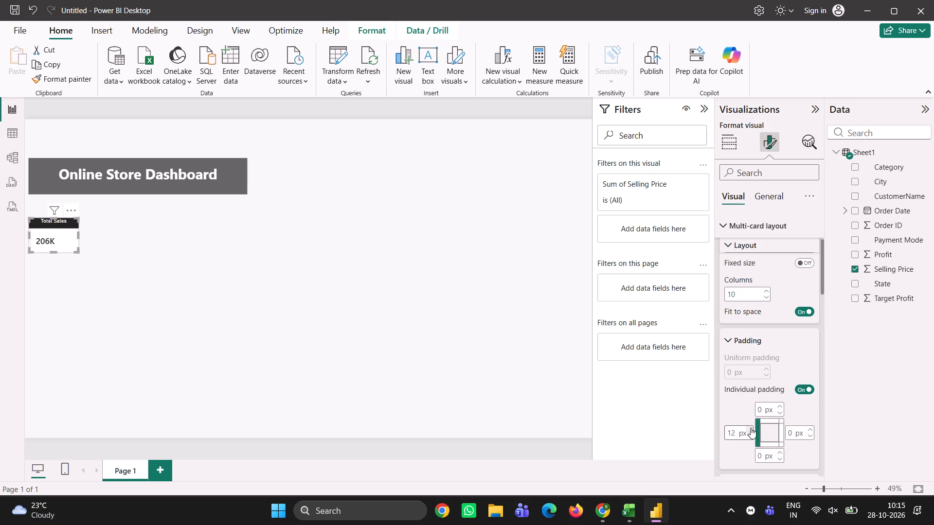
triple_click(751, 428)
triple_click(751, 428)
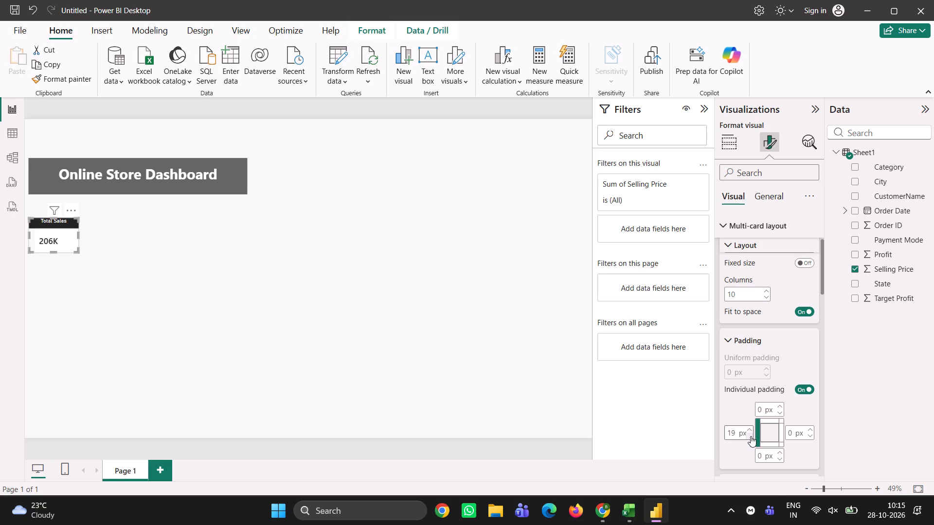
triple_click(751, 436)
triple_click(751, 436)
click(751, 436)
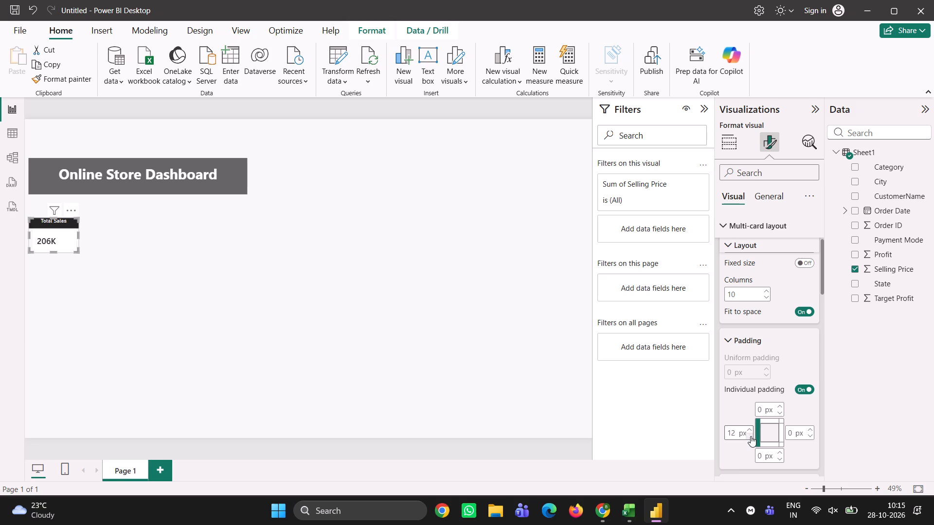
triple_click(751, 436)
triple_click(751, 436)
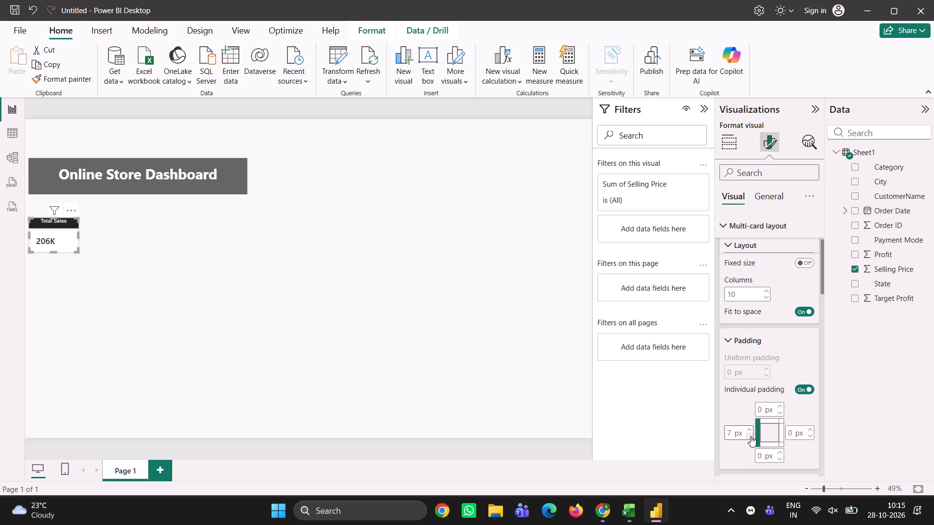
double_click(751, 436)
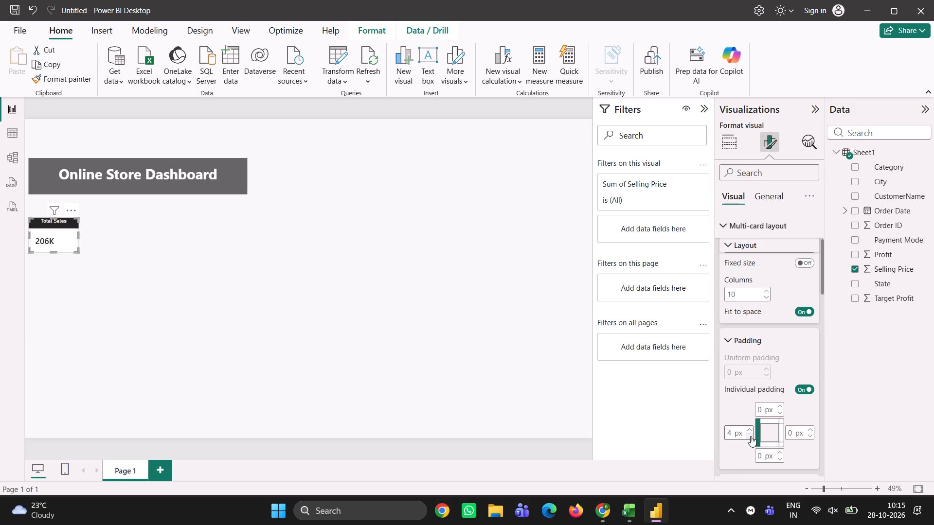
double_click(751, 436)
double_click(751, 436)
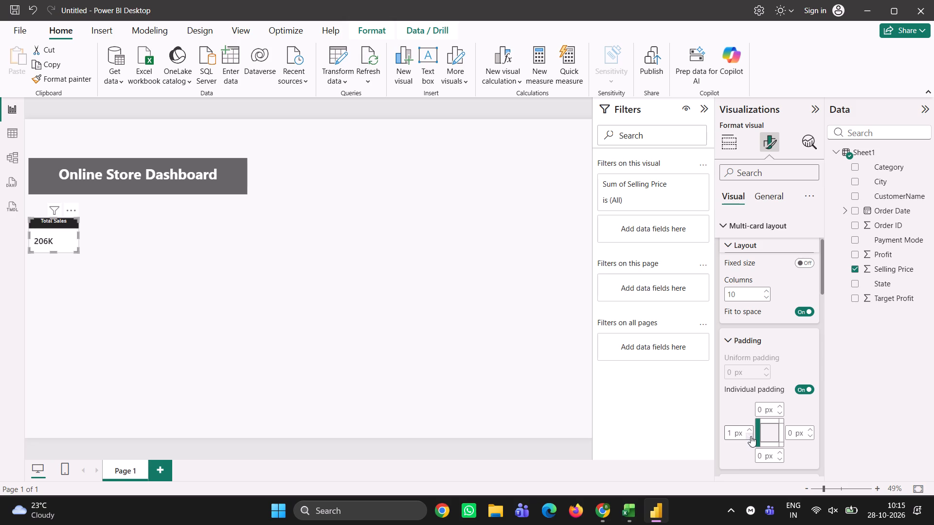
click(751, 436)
Deselect the Total Sales card and insert a new text box on the dashboard page.
click(461, 422)
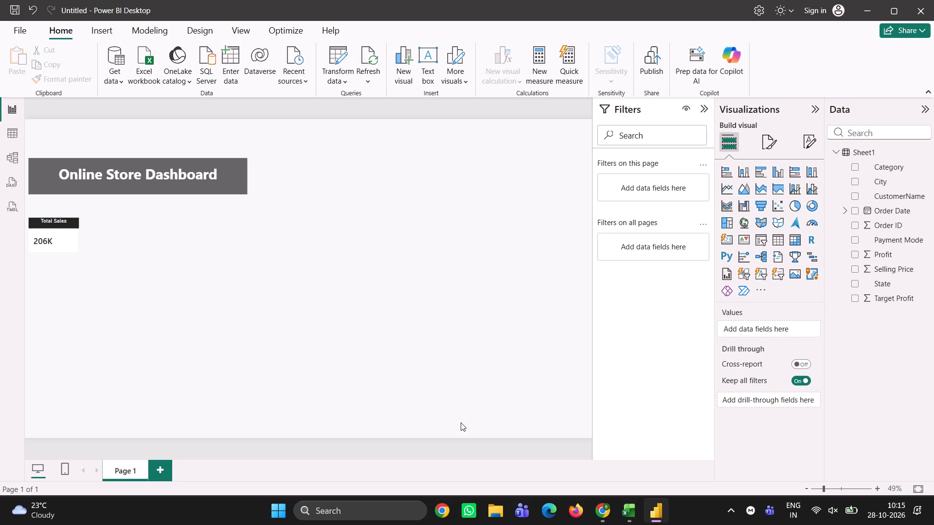
click(47, 228)
click(237, 271)
click(430, 61)
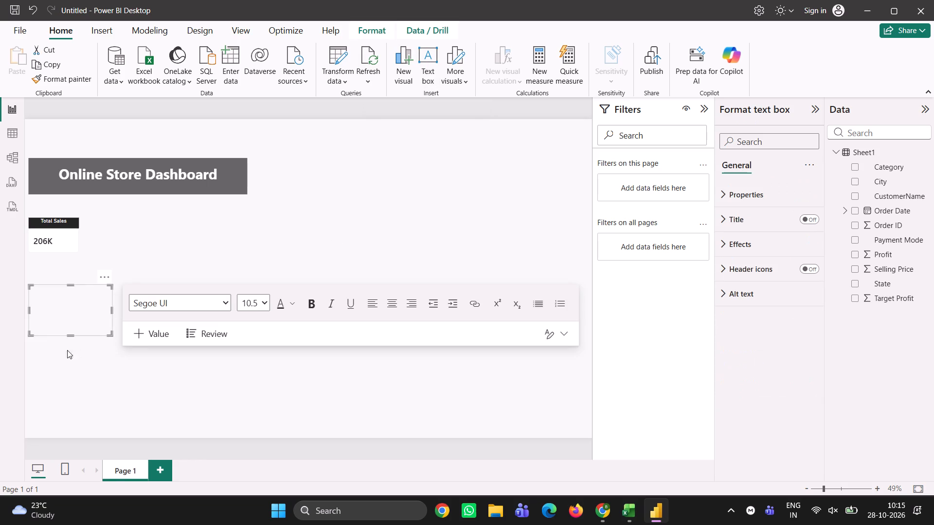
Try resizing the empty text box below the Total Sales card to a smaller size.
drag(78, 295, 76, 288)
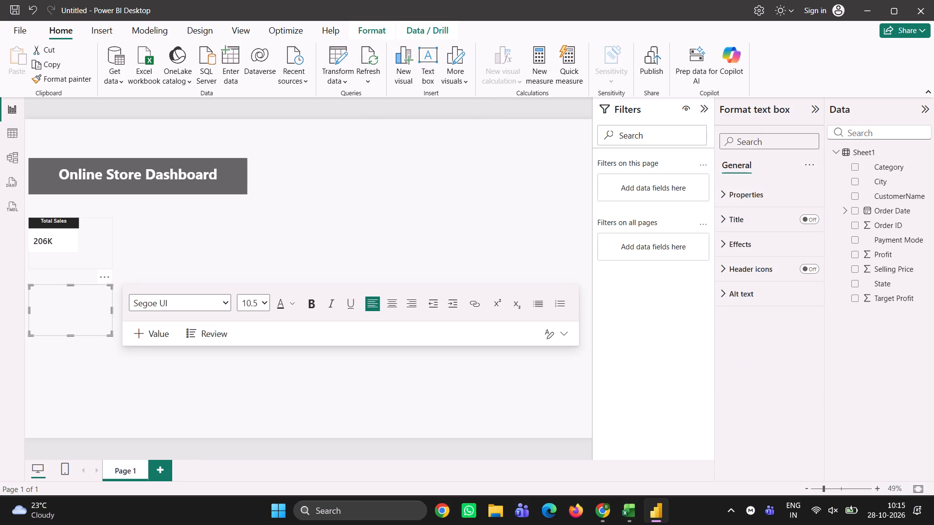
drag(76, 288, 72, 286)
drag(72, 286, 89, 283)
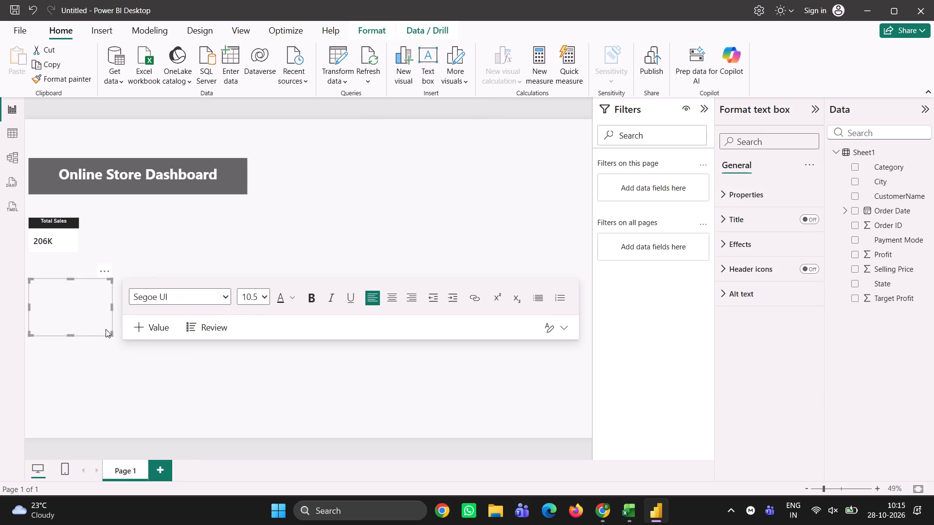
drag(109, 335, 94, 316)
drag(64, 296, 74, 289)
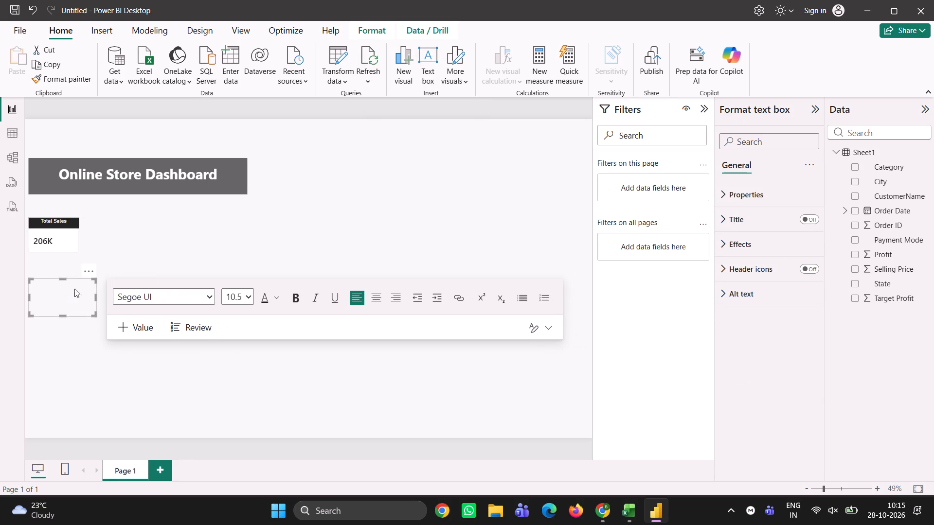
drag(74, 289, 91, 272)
Remove the empty text box below the Total Sales card from the page.
click(91, 272)
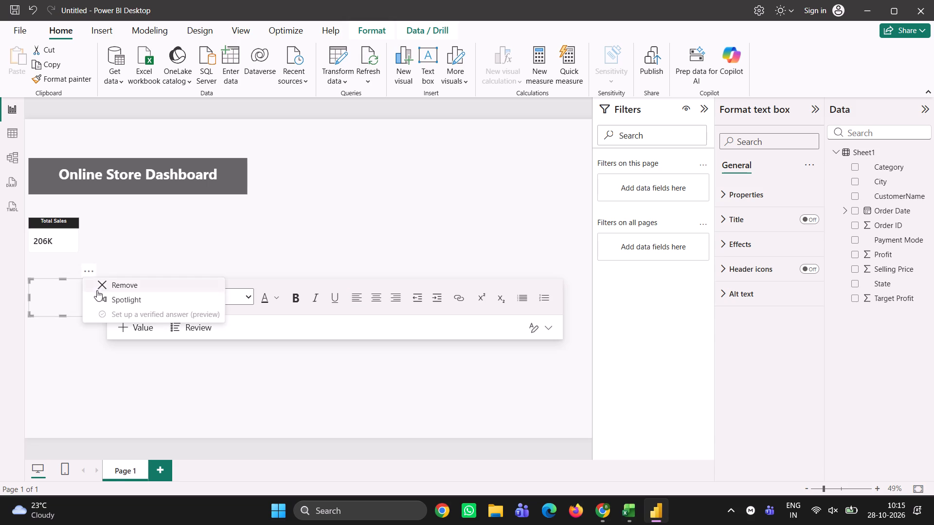
click(116, 290)
click(114, 259)
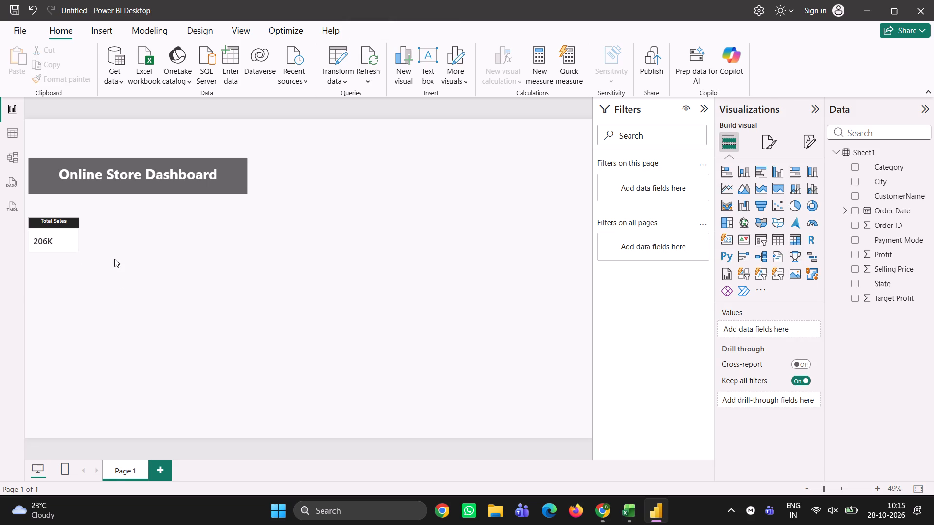
click(113, 227)
Insert a new text box on the page and stretch its top edge slightly toward the Total Sales card.
click(428, 65)
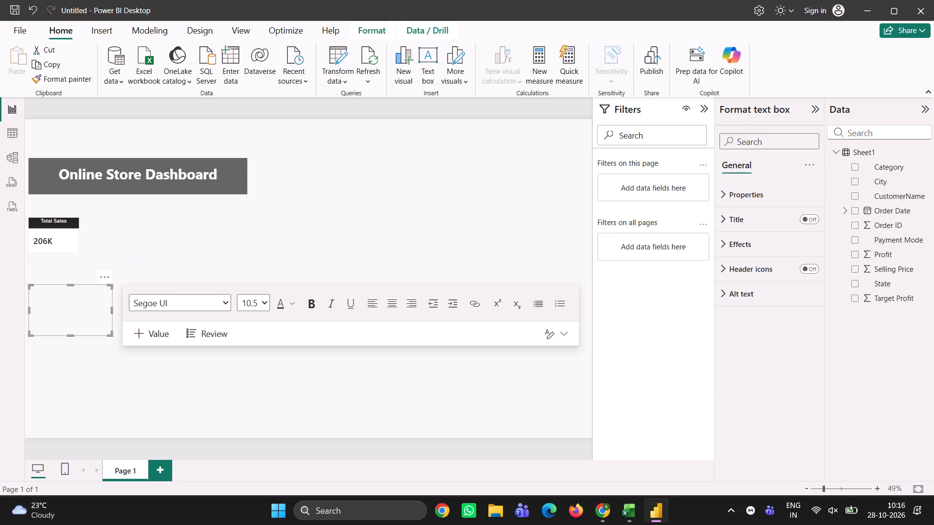
drag(67, 288, 106, 282)
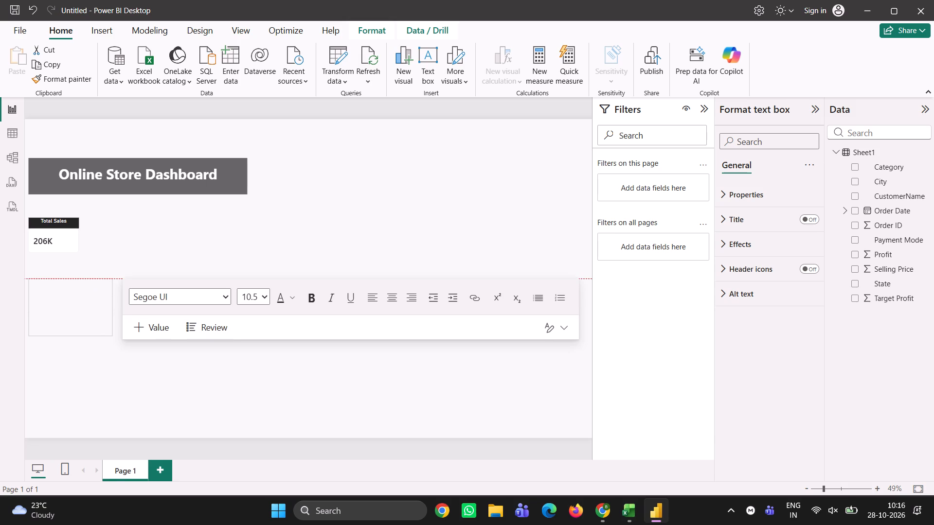
drag(110, 341, 108, 331)
drag(110, 314, 136, 285)
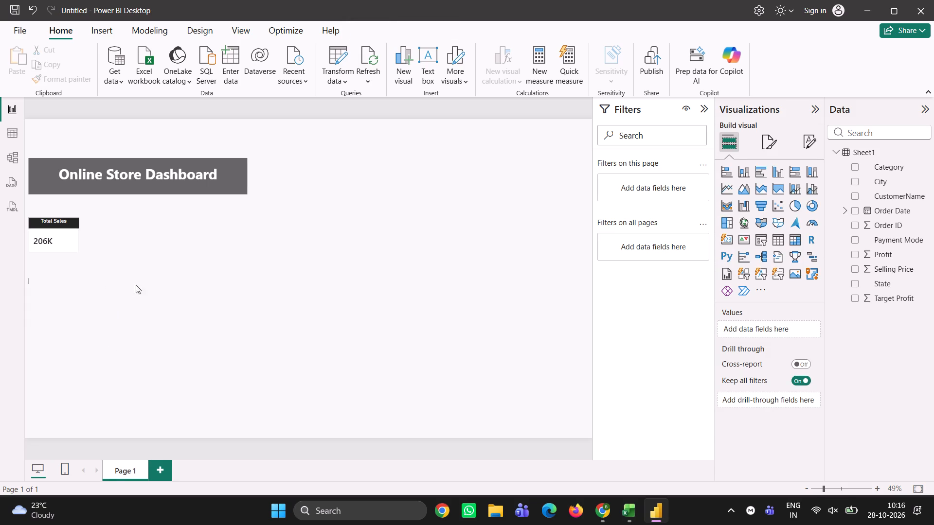
drag(136, 285, 85, 315)
click(85, 315)
drag(85, 315, 113, 296)
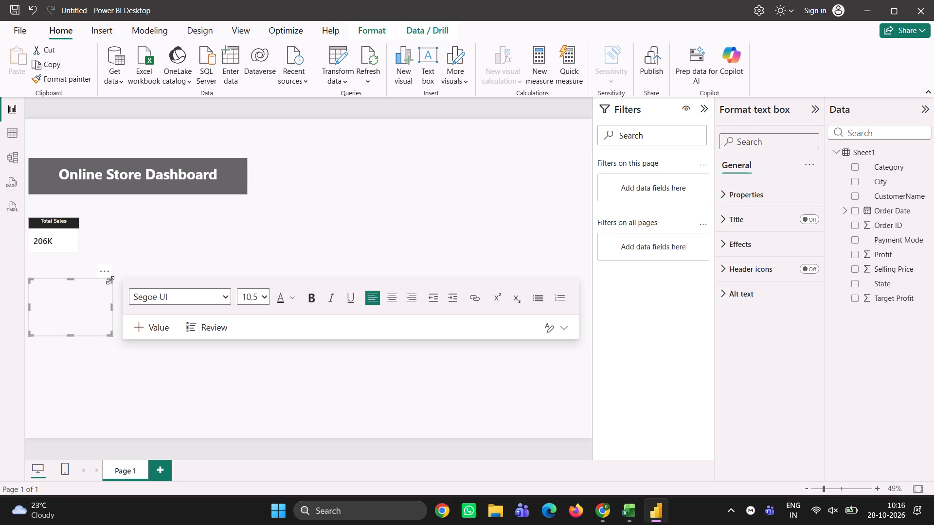
Resize the empty text box so it sits beside the Total Sales card, level with it and matching its height.
drag(110, 279, 193, 227)
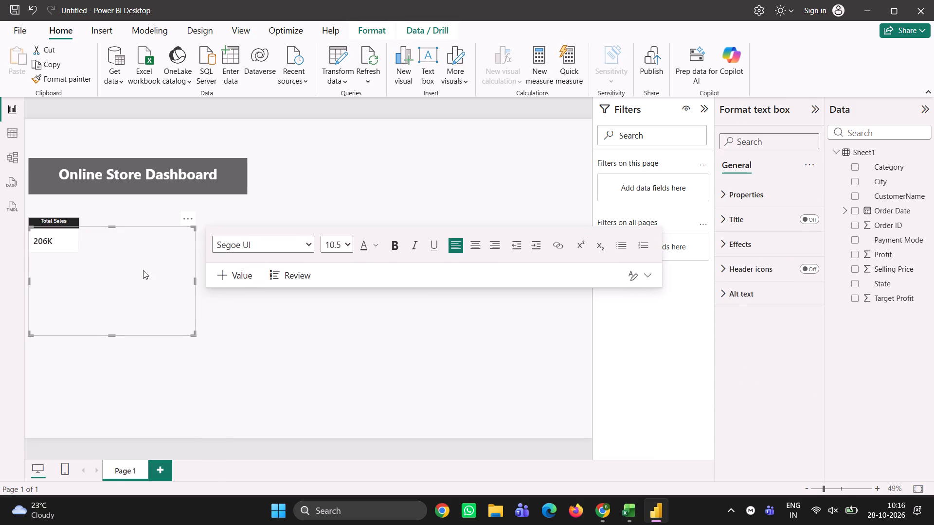
drag(31, 332, 80, 293)
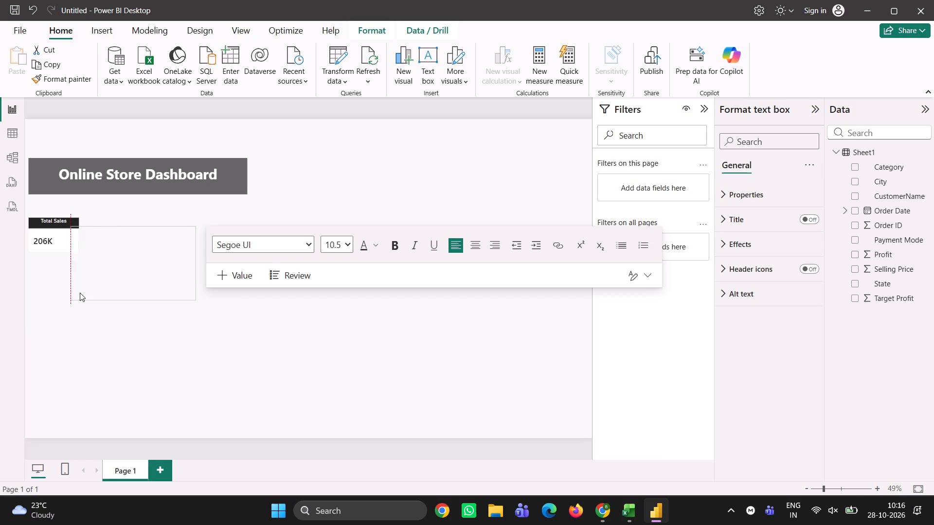
drag(80, 293, 106, 248)
drag(149, 226, 125, 219)
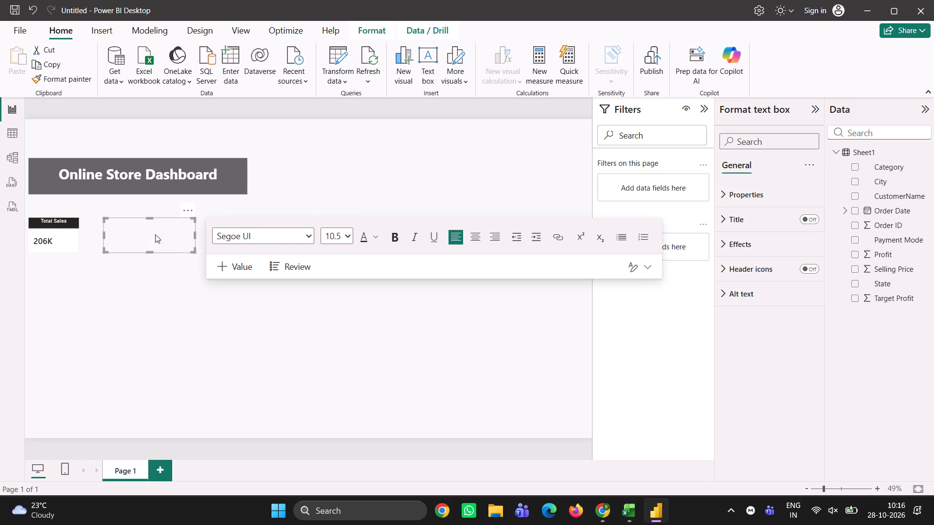
drag(196, 234, 178, 234)
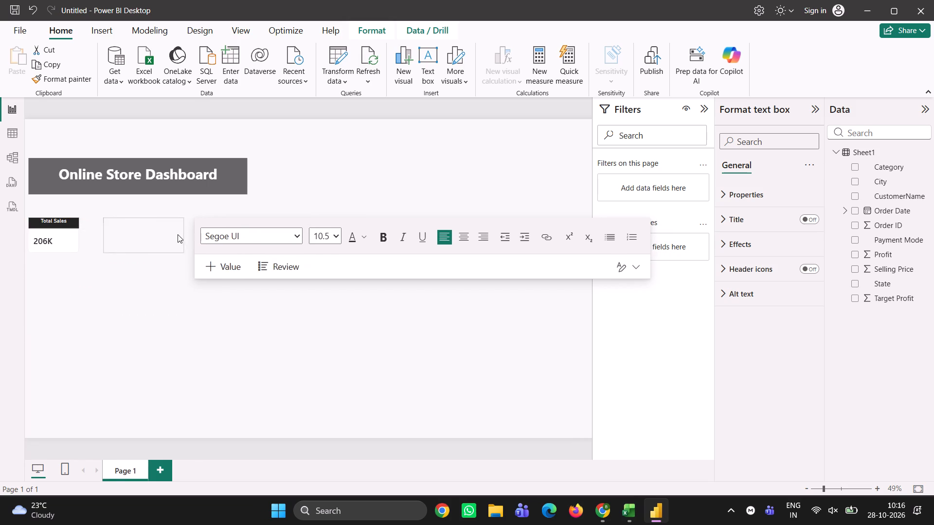
drag(178, 234, 164, 236)
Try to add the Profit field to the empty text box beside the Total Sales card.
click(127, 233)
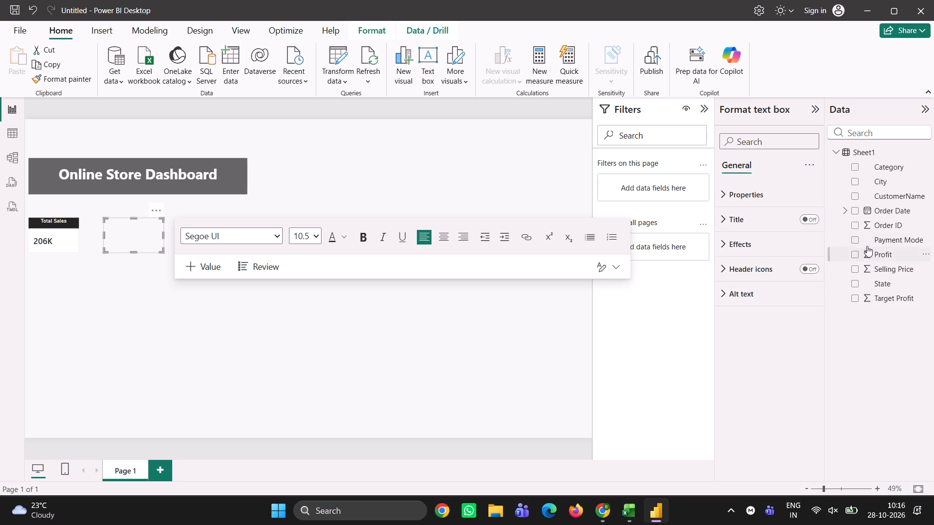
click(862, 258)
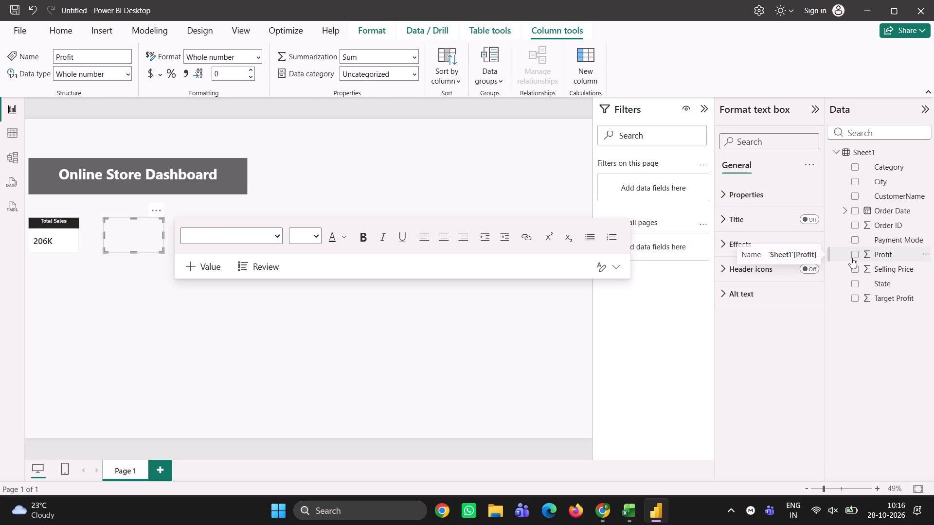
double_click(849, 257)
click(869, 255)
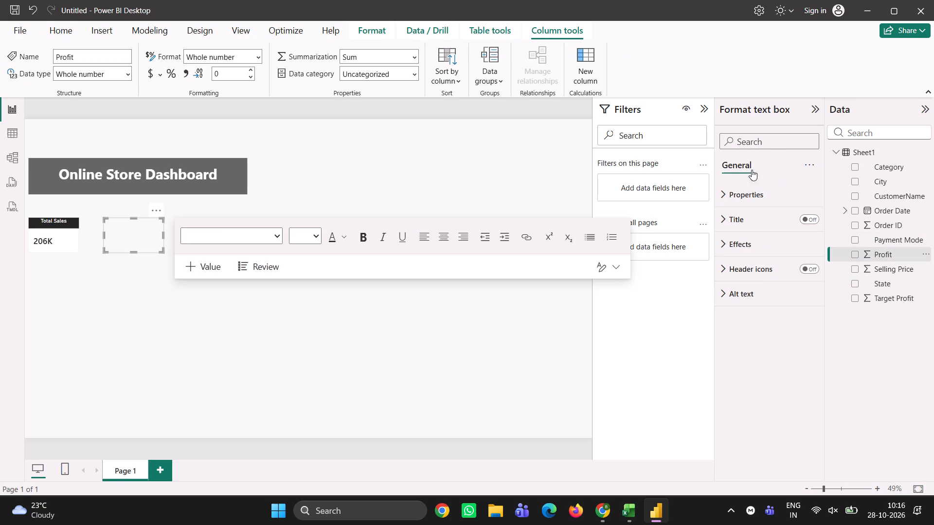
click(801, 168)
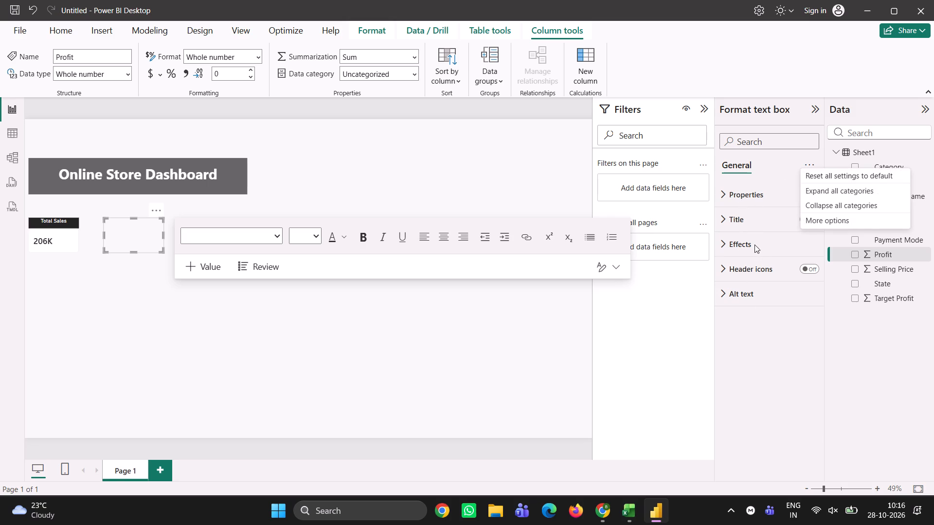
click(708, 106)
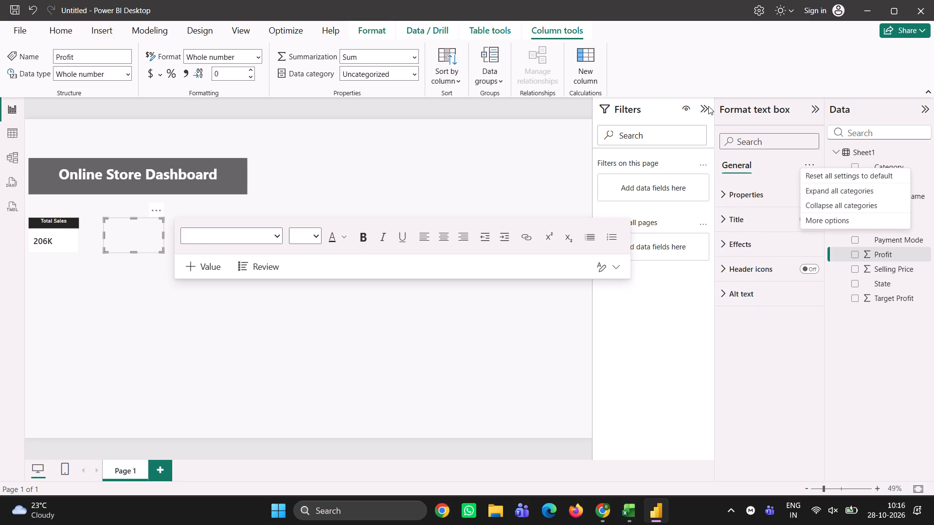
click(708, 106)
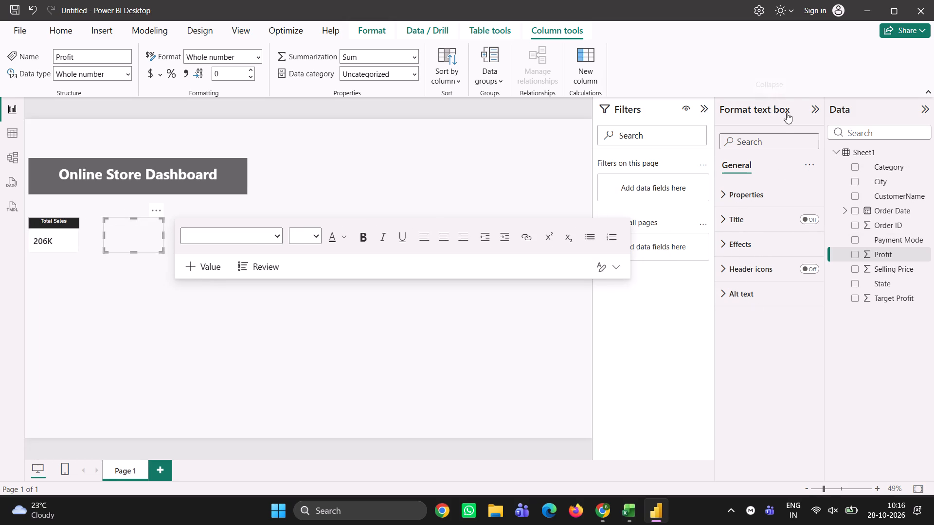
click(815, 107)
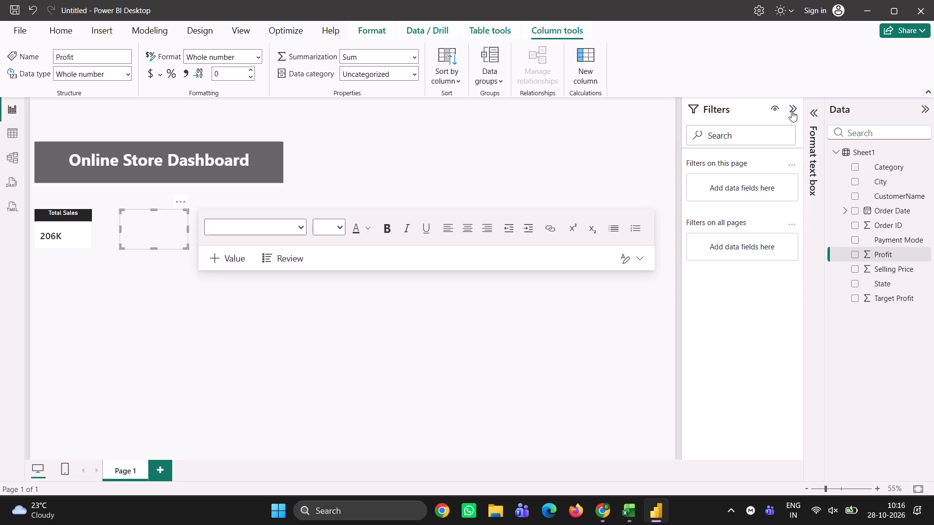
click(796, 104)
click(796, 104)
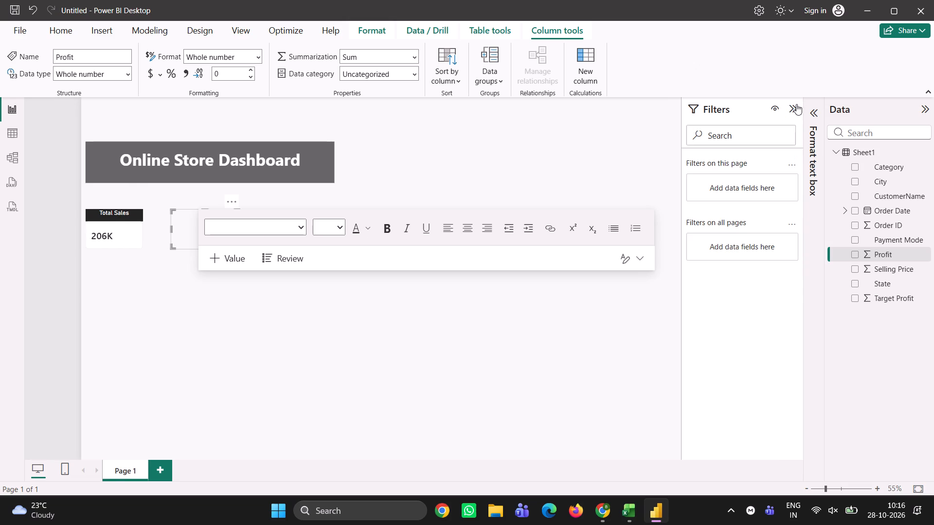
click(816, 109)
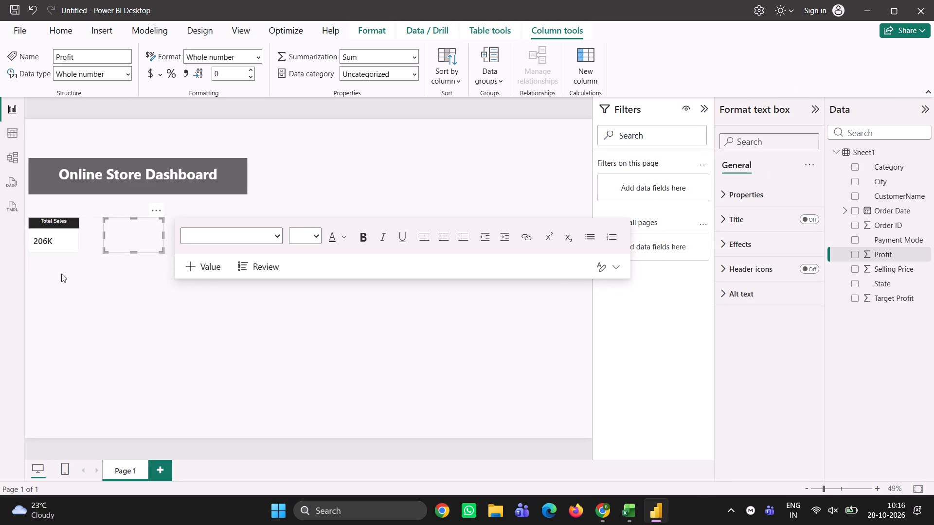
Center the callout value horizontally on the Total Sales card.
click(56, 244)
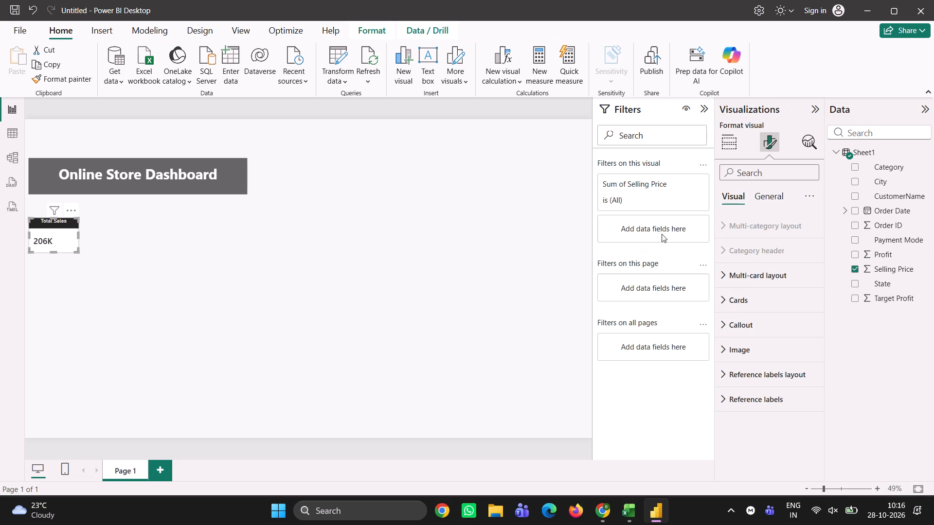
click(741, 331)
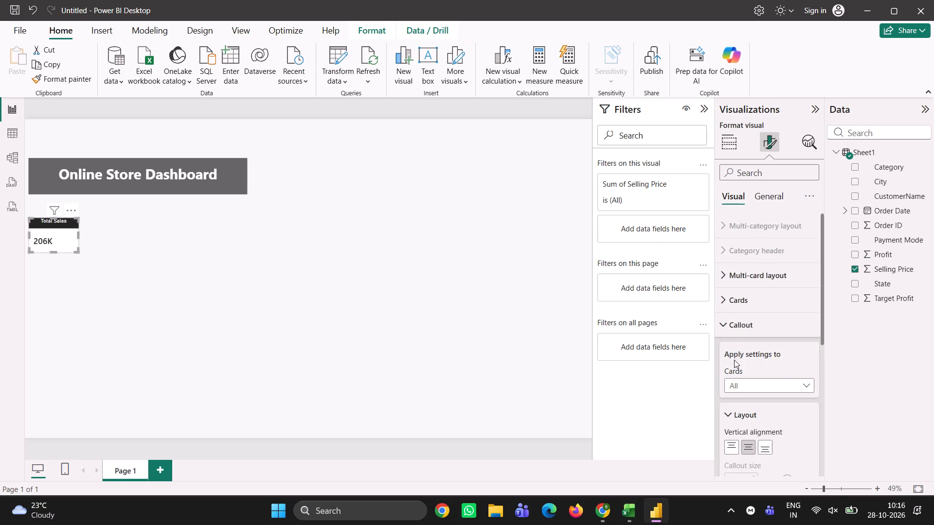
scroll(726, 374, down, 4)
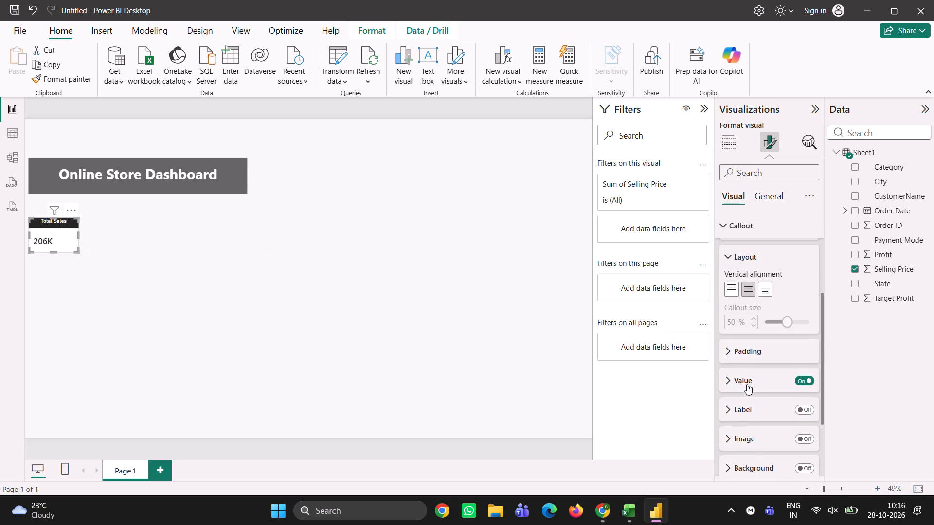
click(748, 386)
scroll(748, 386, down, 1)
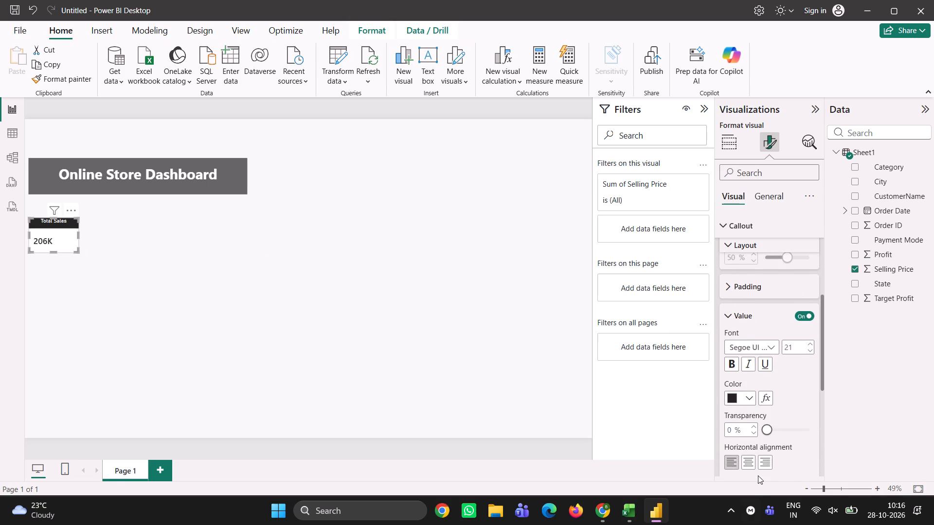
click(752, 462)
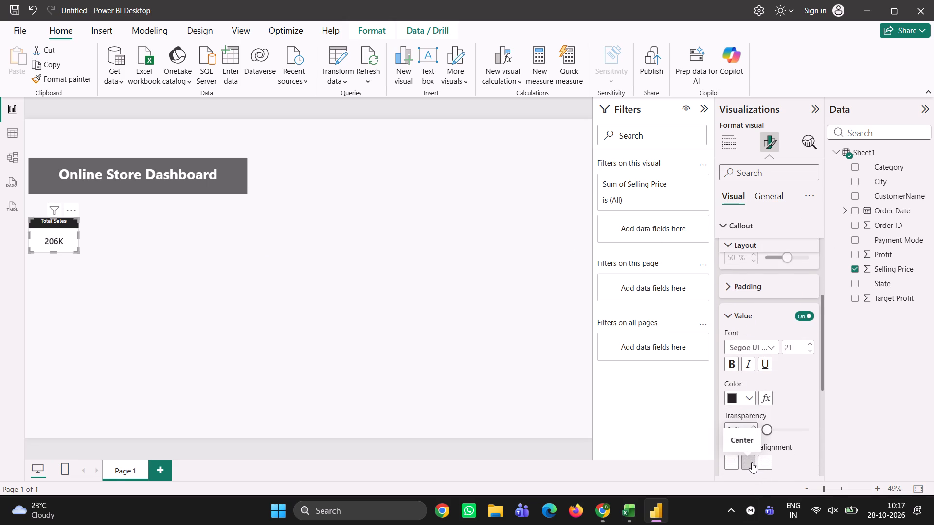
click(752, 462)
click(518, 368)
click(43, 246)
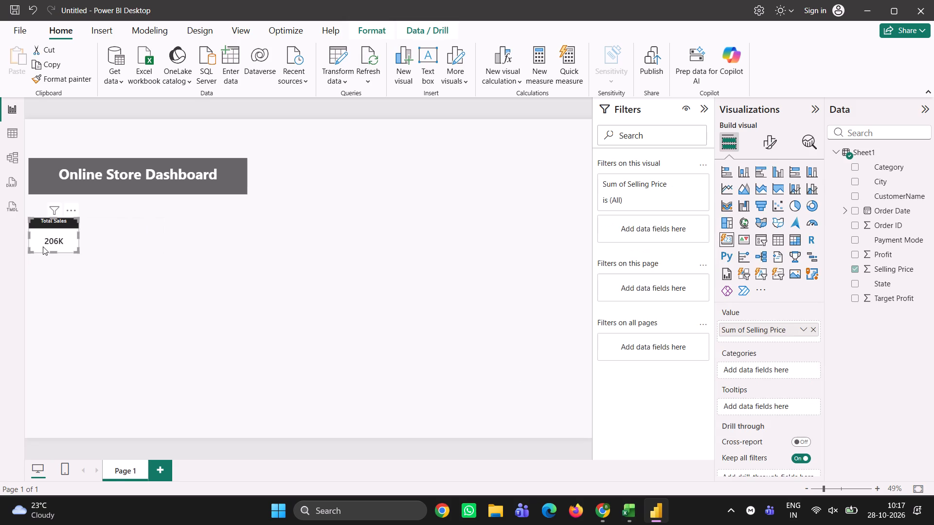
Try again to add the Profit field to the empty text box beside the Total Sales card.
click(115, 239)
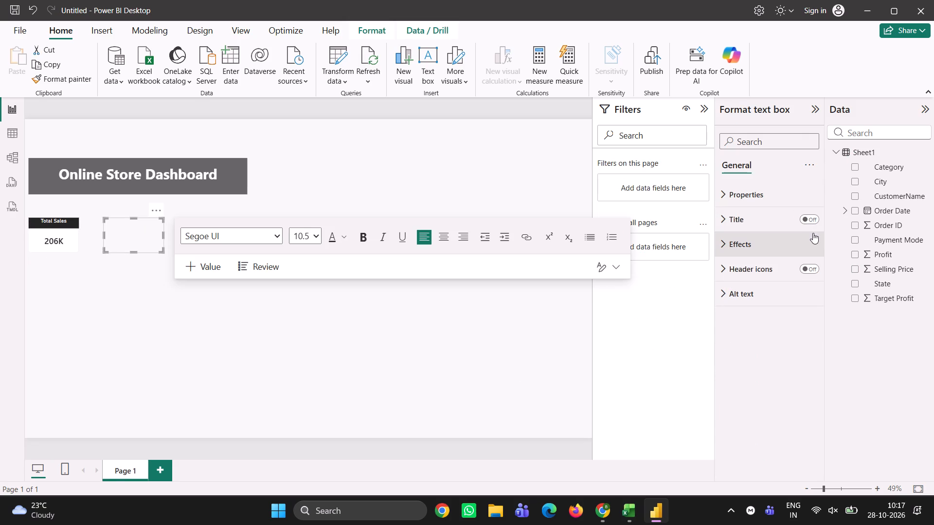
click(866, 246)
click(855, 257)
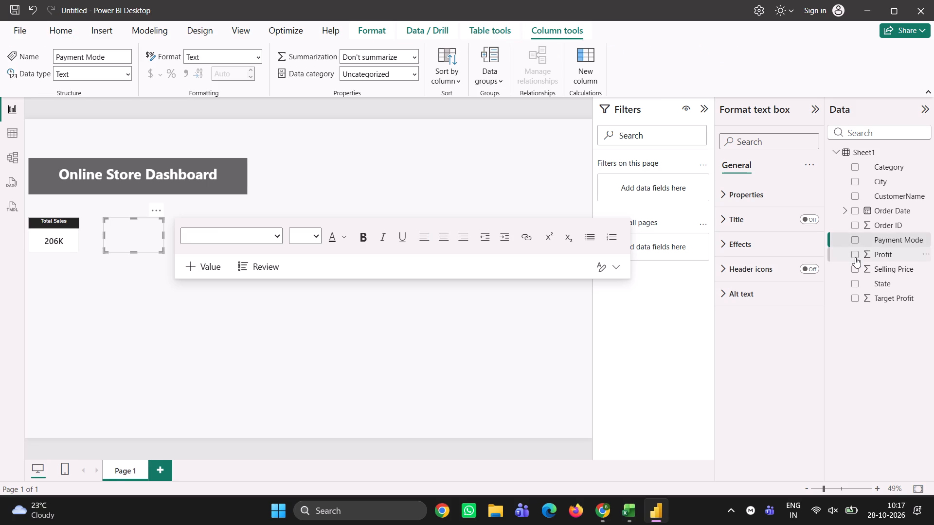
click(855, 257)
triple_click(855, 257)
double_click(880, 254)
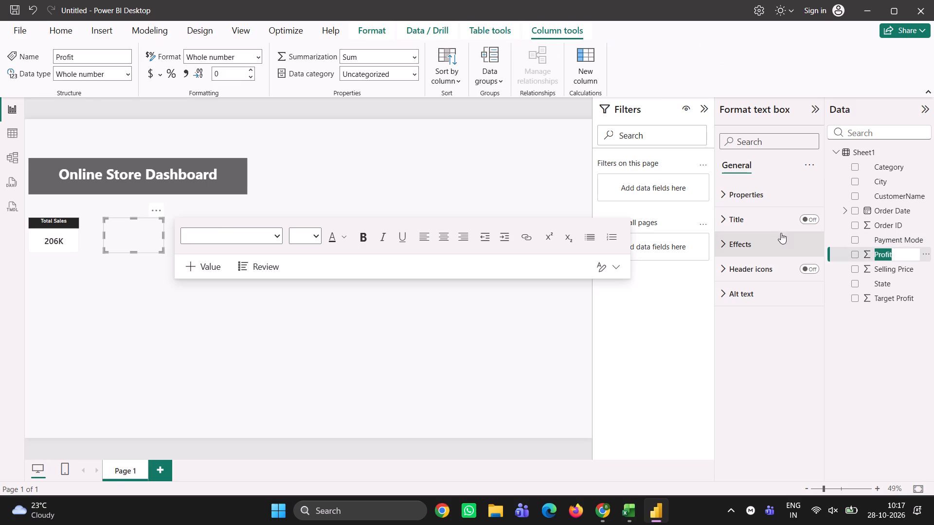
Examine the empty text box's format categories and the report settings options for a way to show a data field.
click(810, 162)
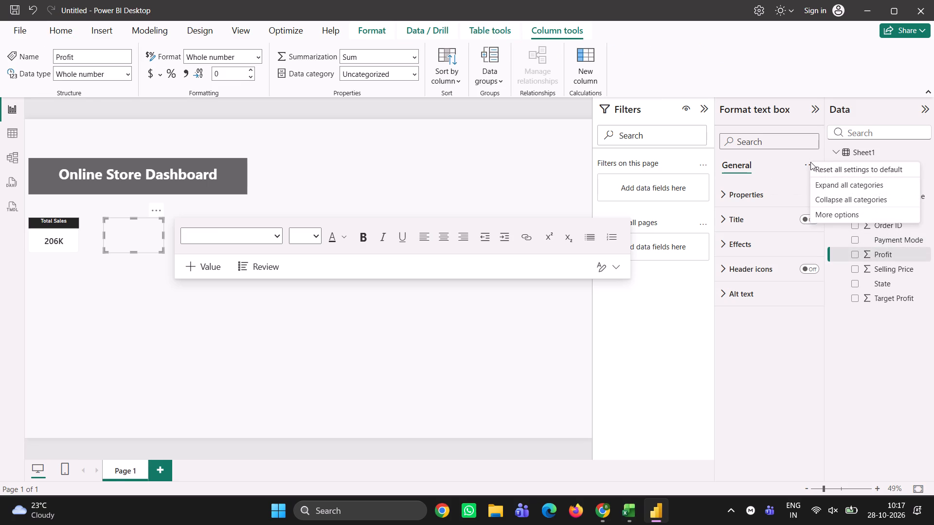
click(786, 164)
scroll(761, 160, up, 1)
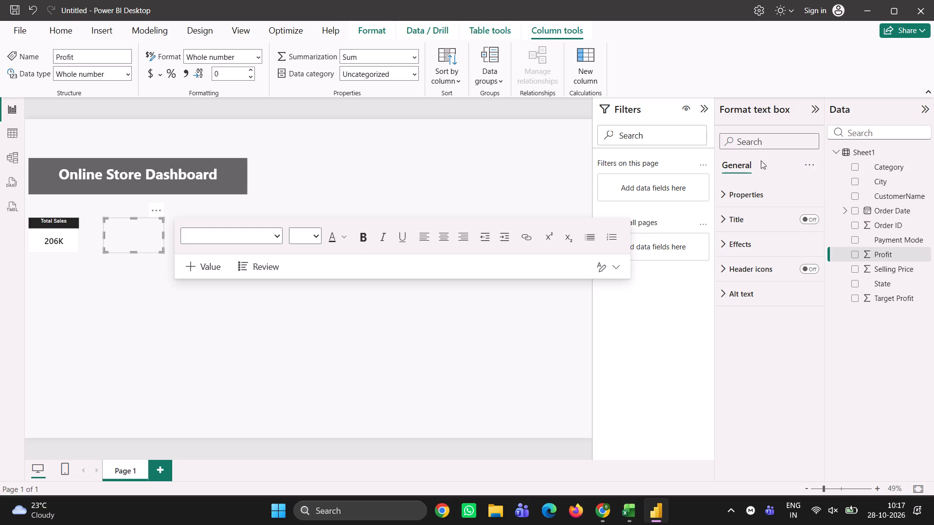
scroll(761, 160, up, 1)
click(752, 193)
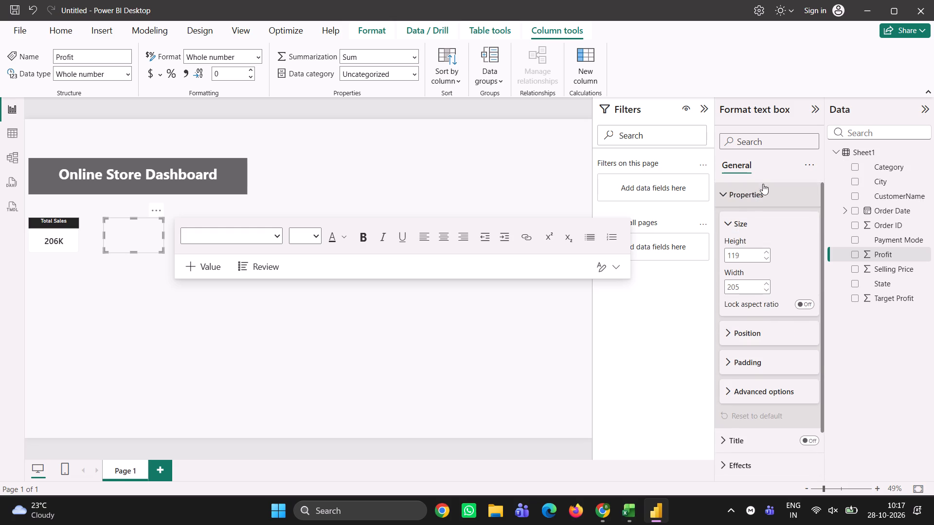
click(745, 195)
click(802, 167)
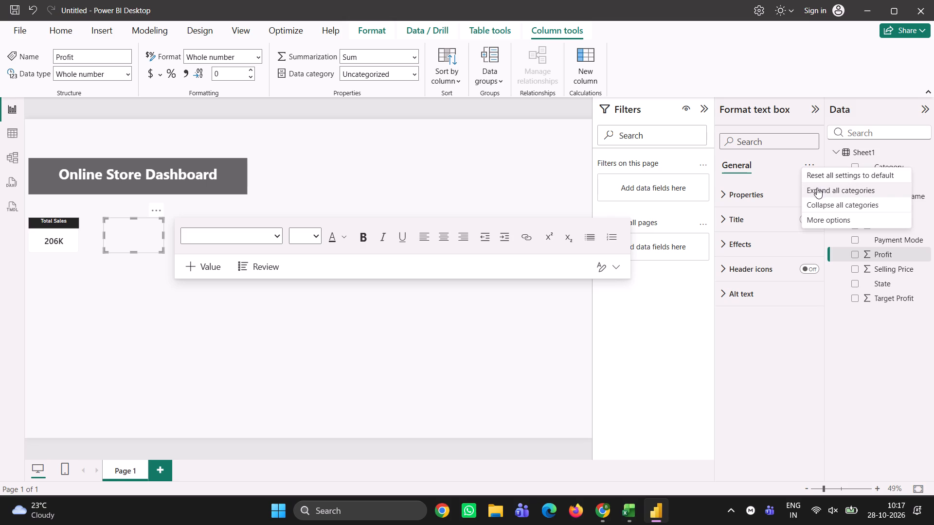
click(818, 191)
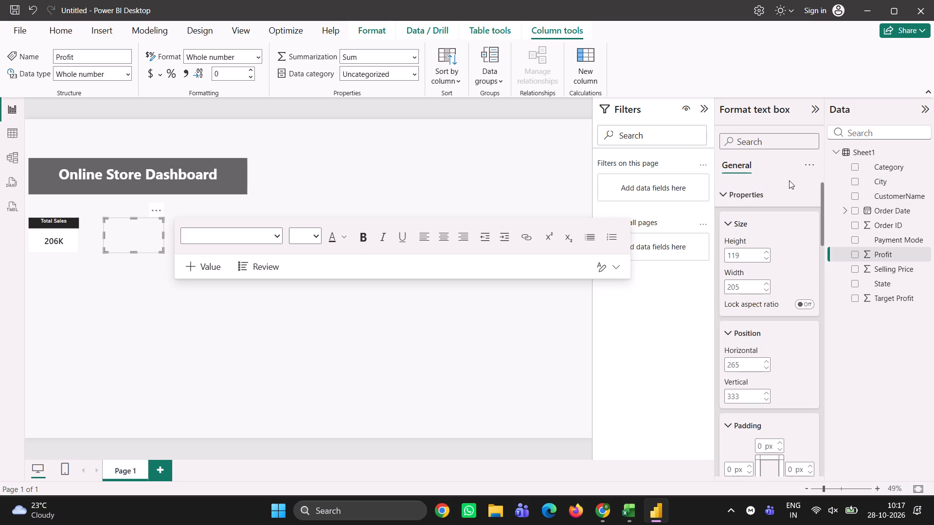
scroll(773, 281, down, 12)
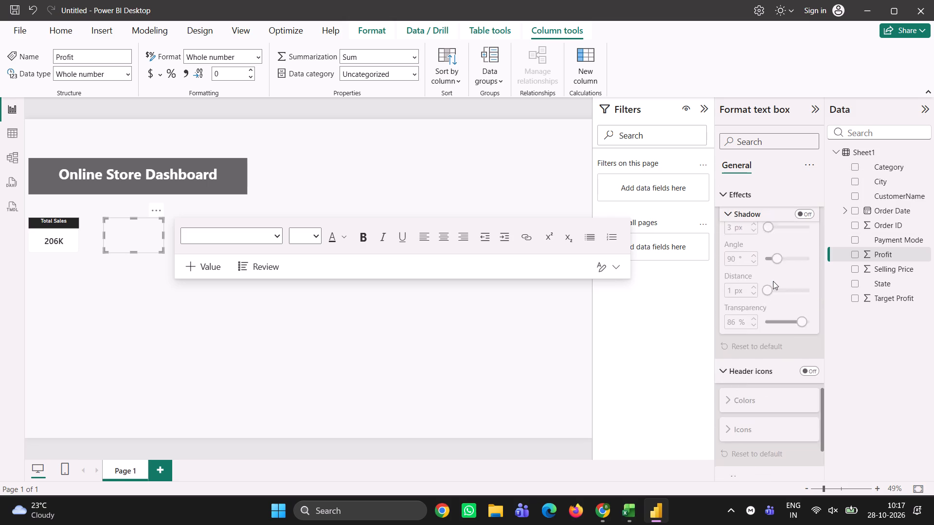
scroll(773, 281, up, 11)
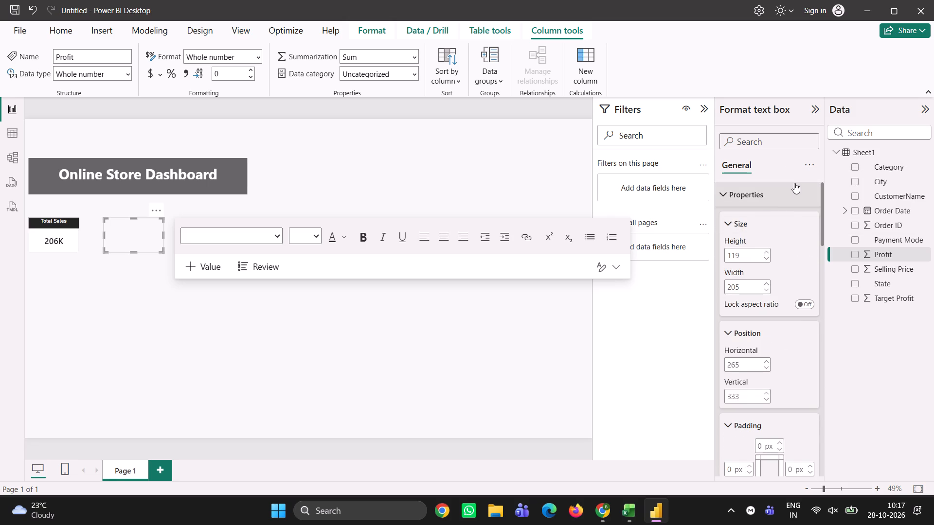
click(806, 169)
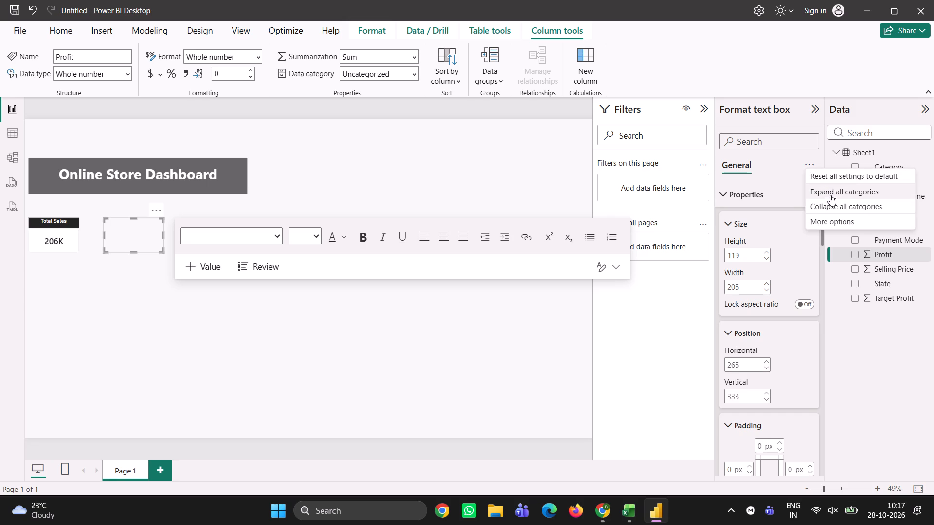
click(822, 205)
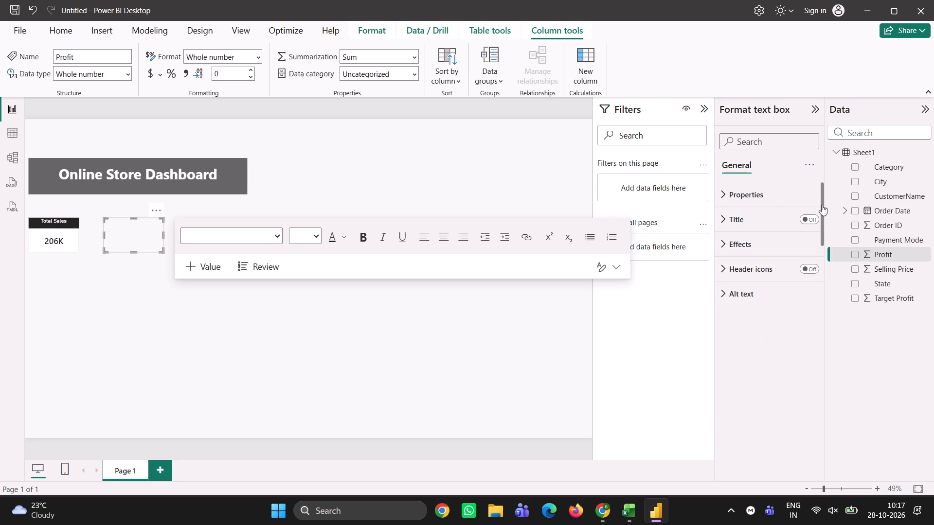
click(811, 163)
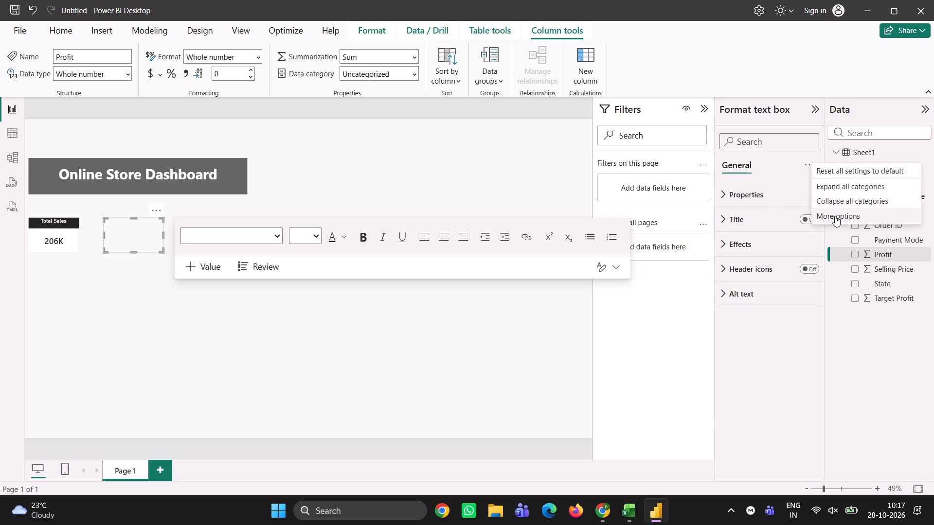
click(835, 216)
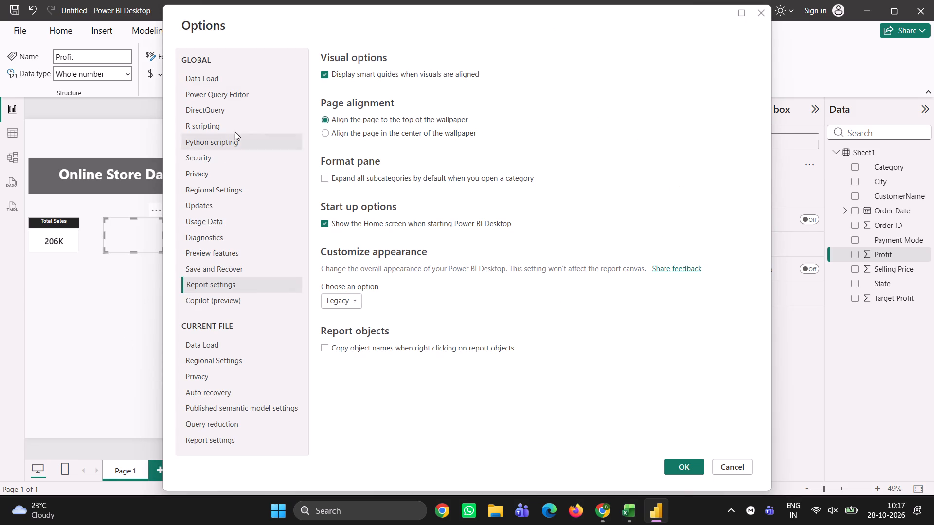
click(762, 13)
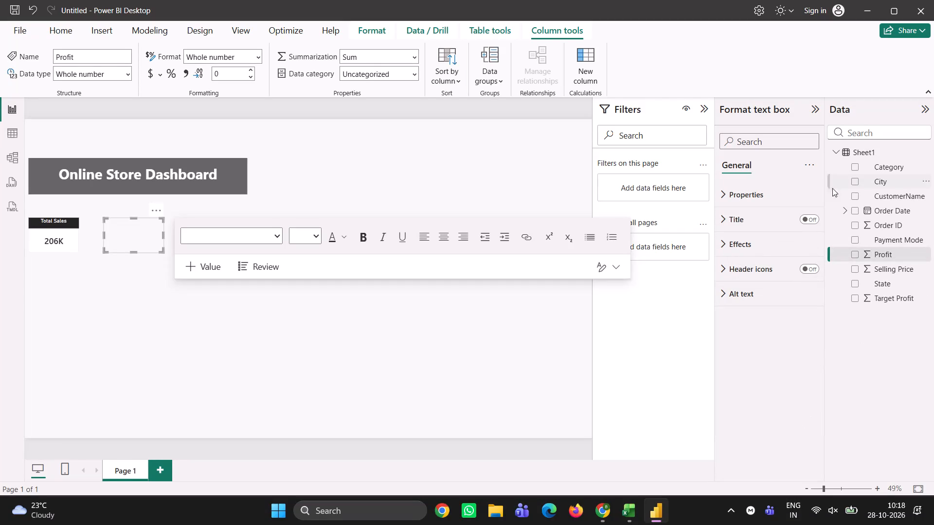
Insert a new card visual on the page and add the Profit field as its value.
click(153, 325)
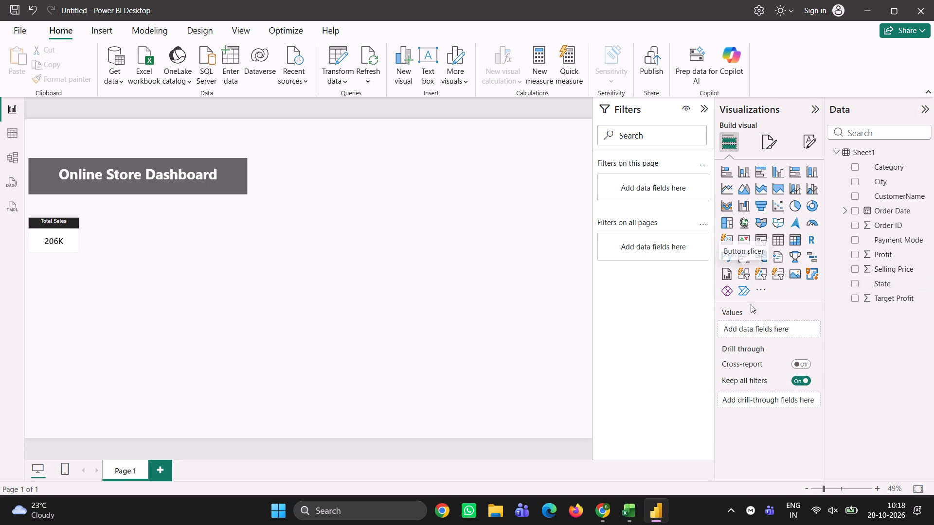
click(727, 242)
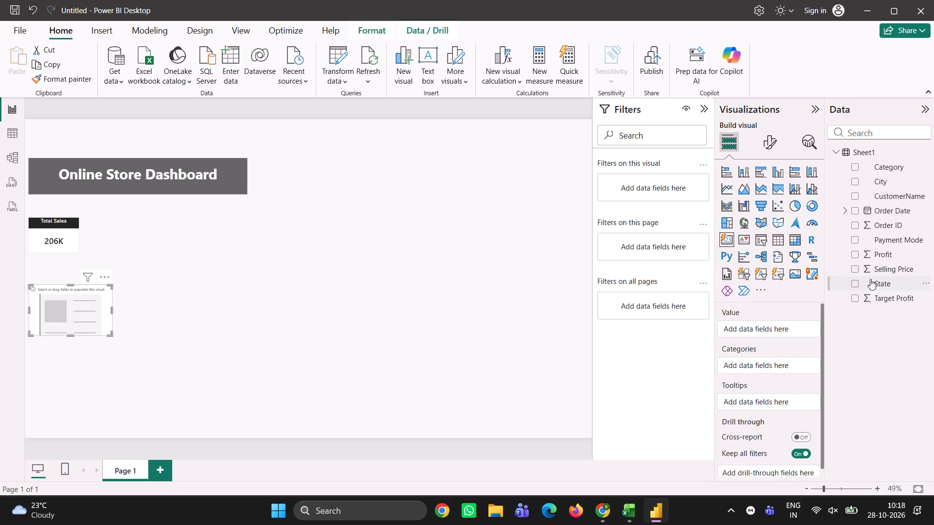
click(854, 252)
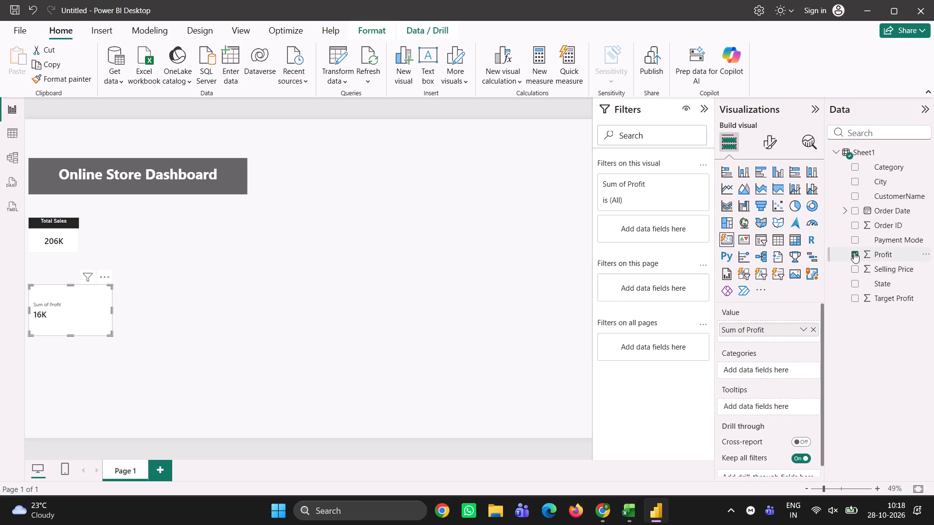
Shrink the Profit card and place it beside the Total Sales card, level with it and about the same size.
drag(110, 311, 96, 305)
drag(67, 311, 126, 254)
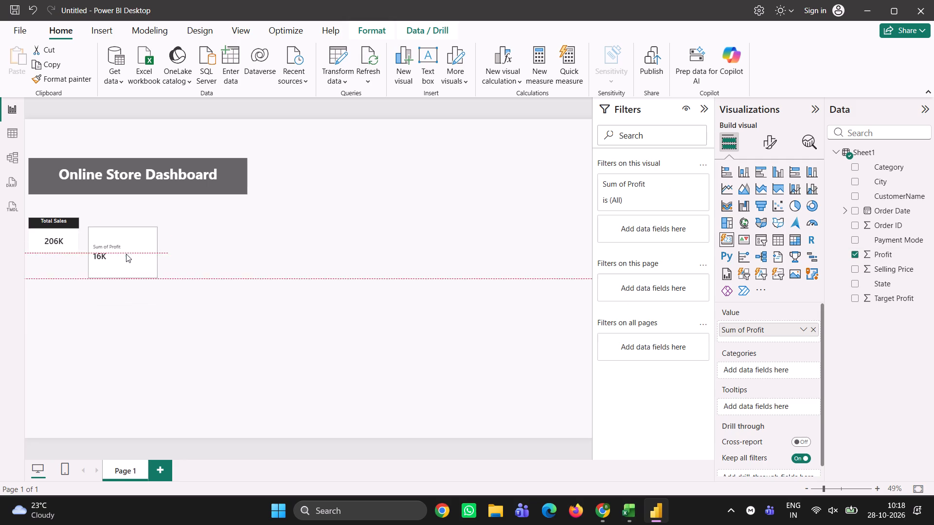
drag(126, 254, 124, 245)
drag(122, 269, 123, 259)
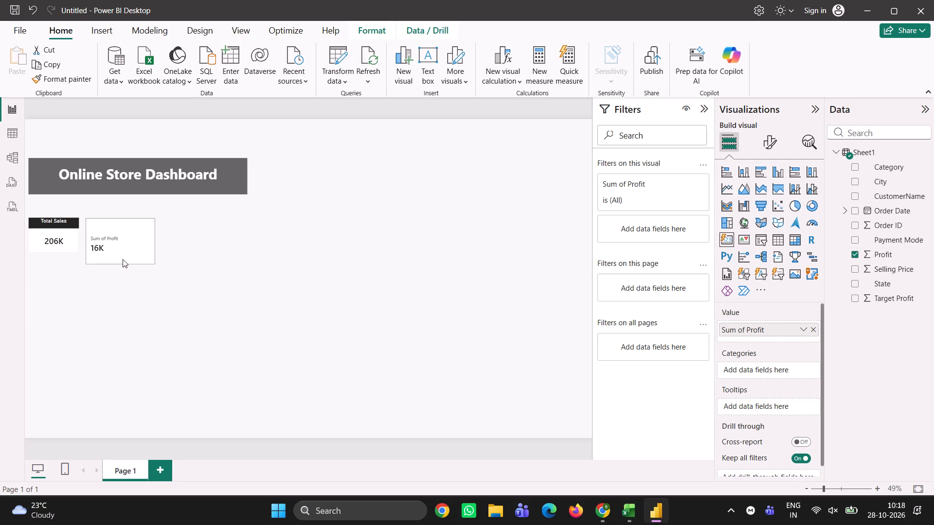
drag(123, 259, 118, 253)
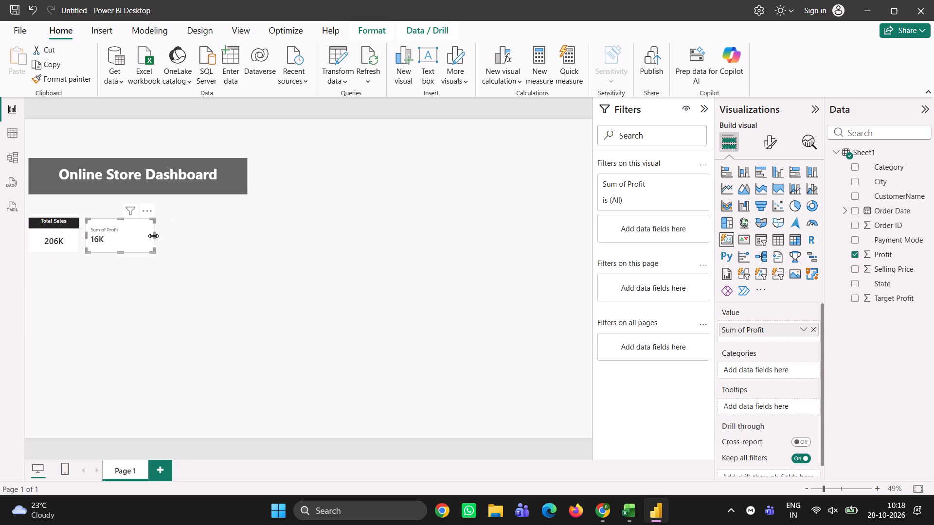
drag(154, 236, 140, 236)
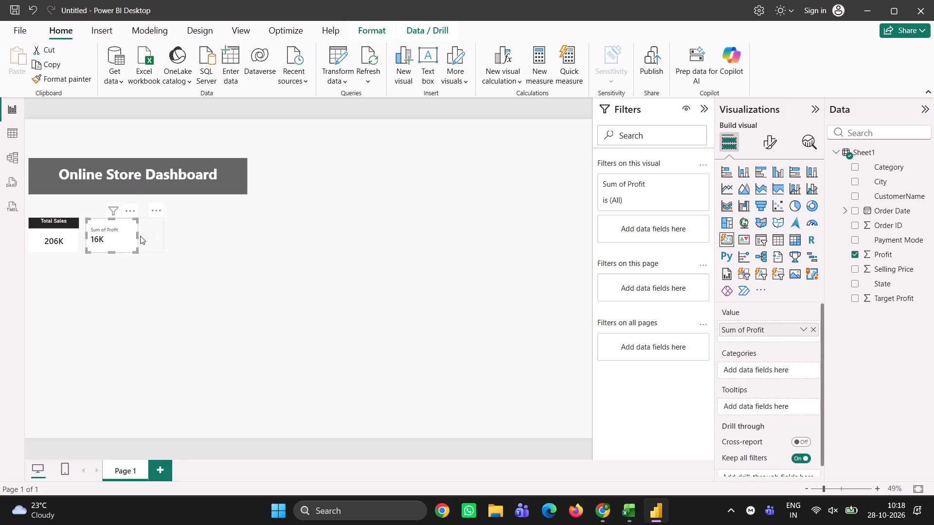
Turn off the callout label on the Profit card.
click(109, 237)
click(772, 145)
click(742, 325)
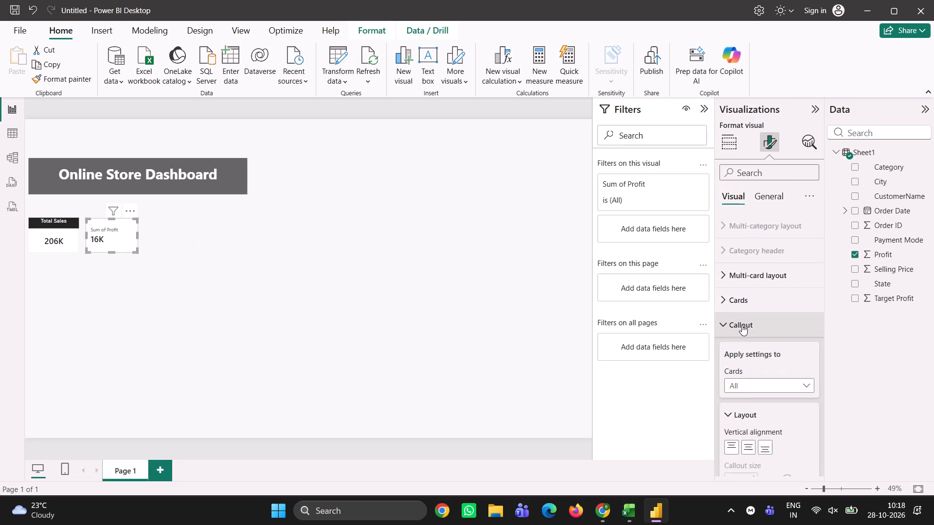
scroll(752, 387, down, 2)
scroll(796, 383, down, 1)
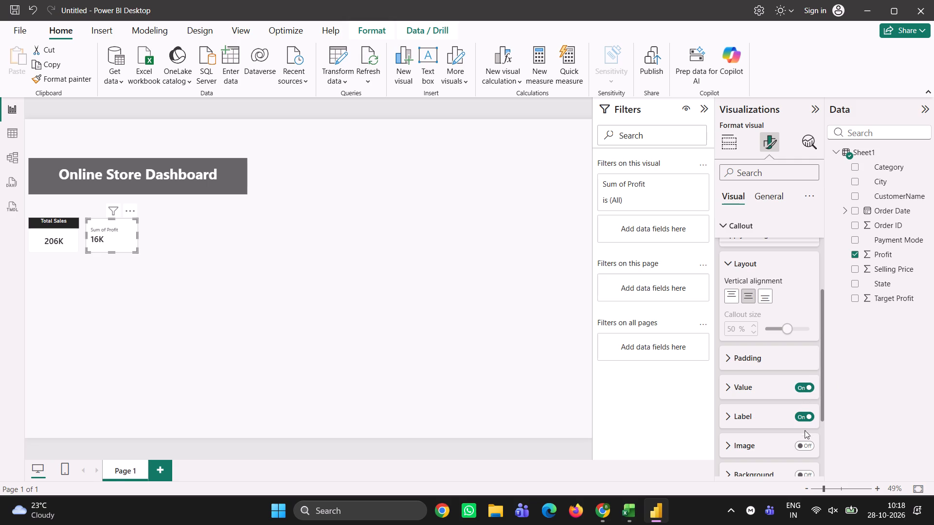
click(801, 411)
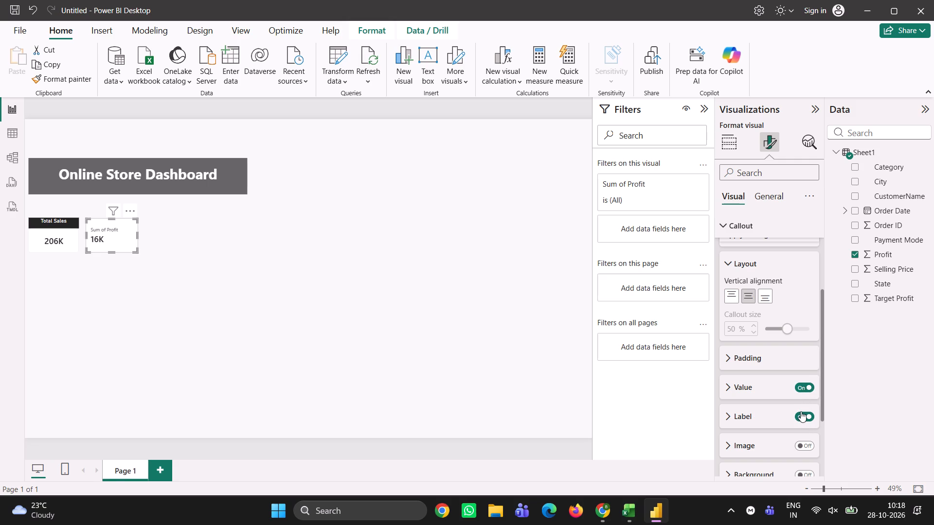
click(803, 420)
Center the callout value horizontally on the Profit card.
scroll(803, 420, down, 1)
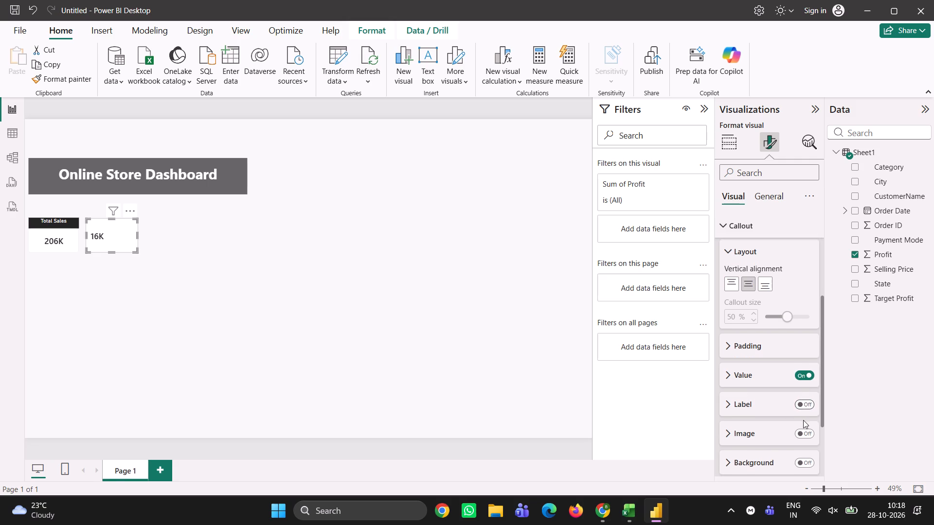
scroll(803, 420, down, 1)
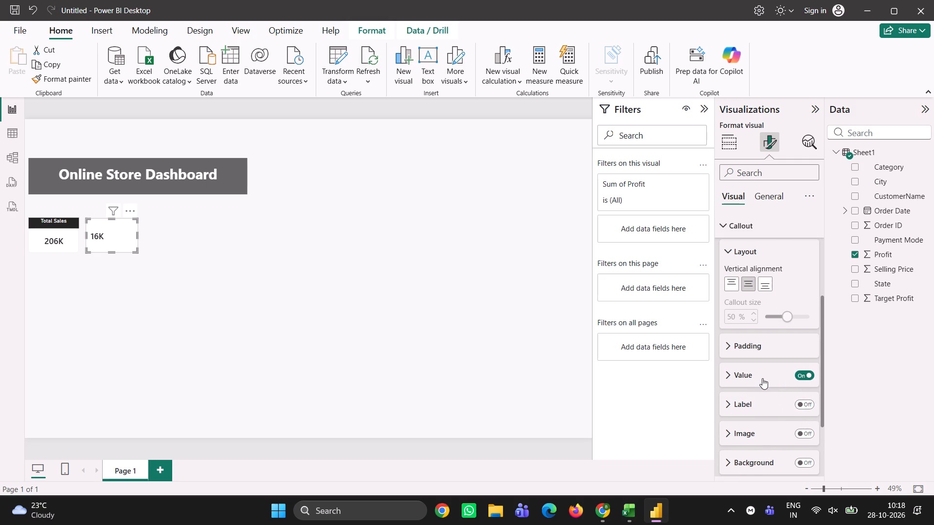
click(762, 378)
scroll(747, 416, down, 2)
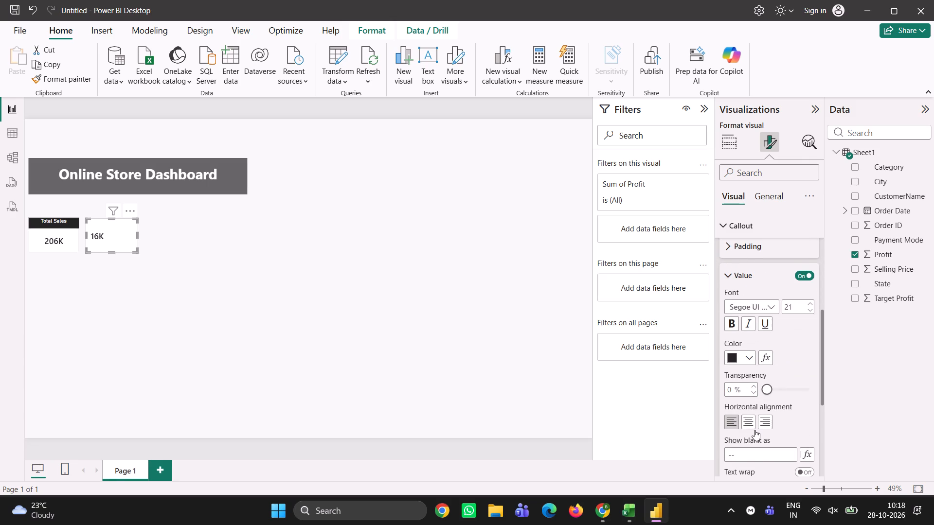
click(752, 425)
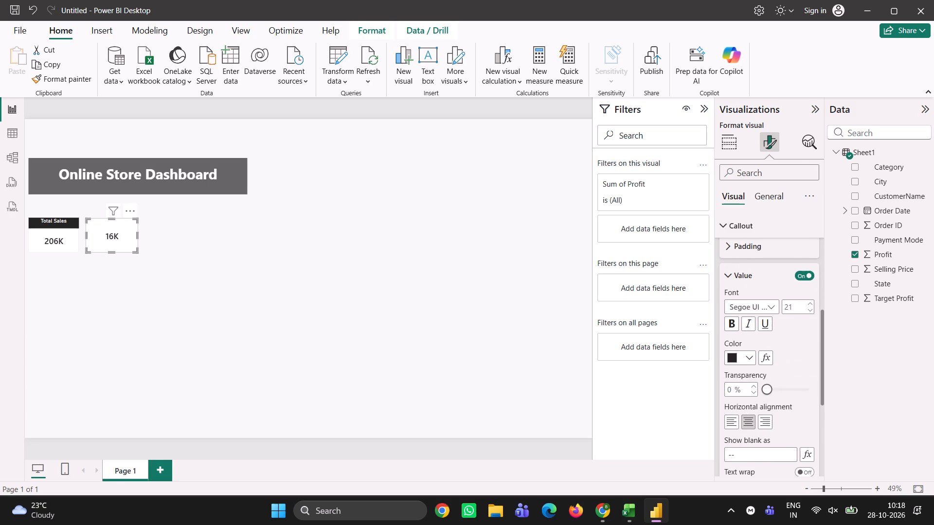
Turn on the title of the Profit card and set its text to "Total Profit".
click(768, 194)
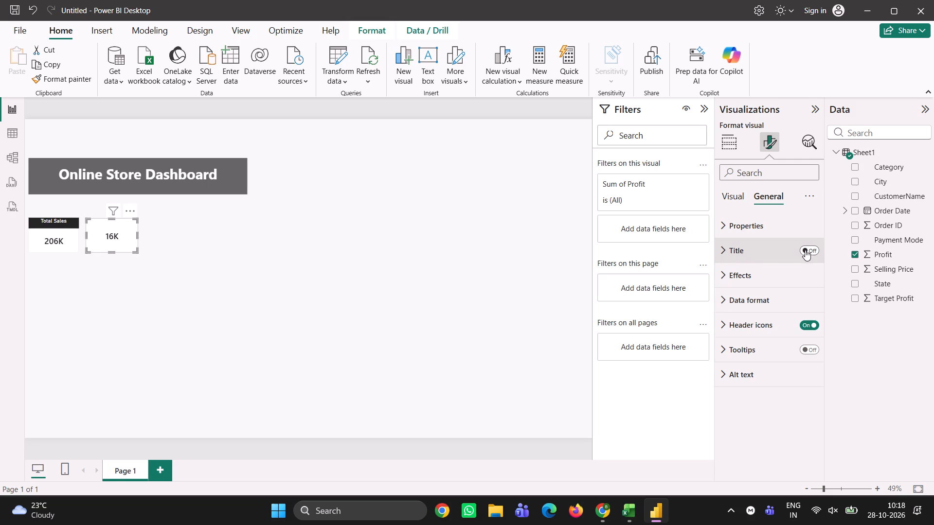
click(806, 250)
click(745, 252)
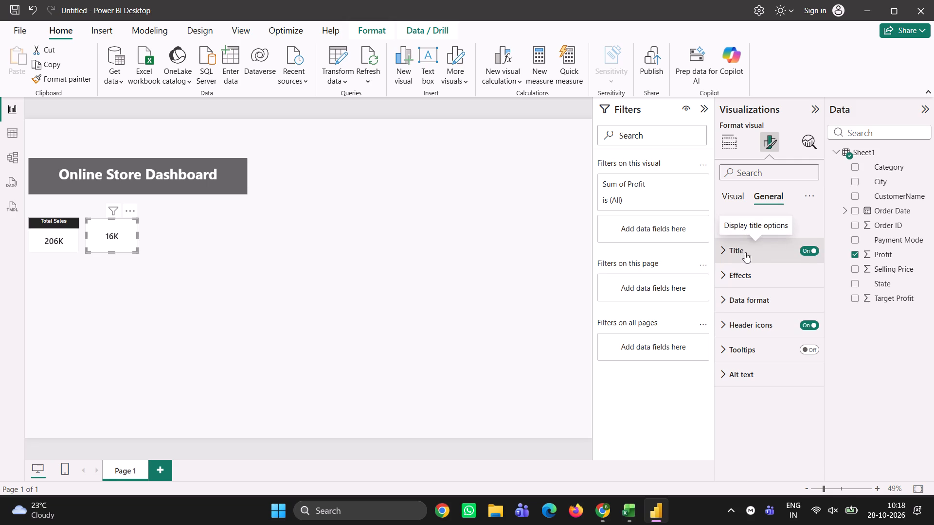
click(733, 310)
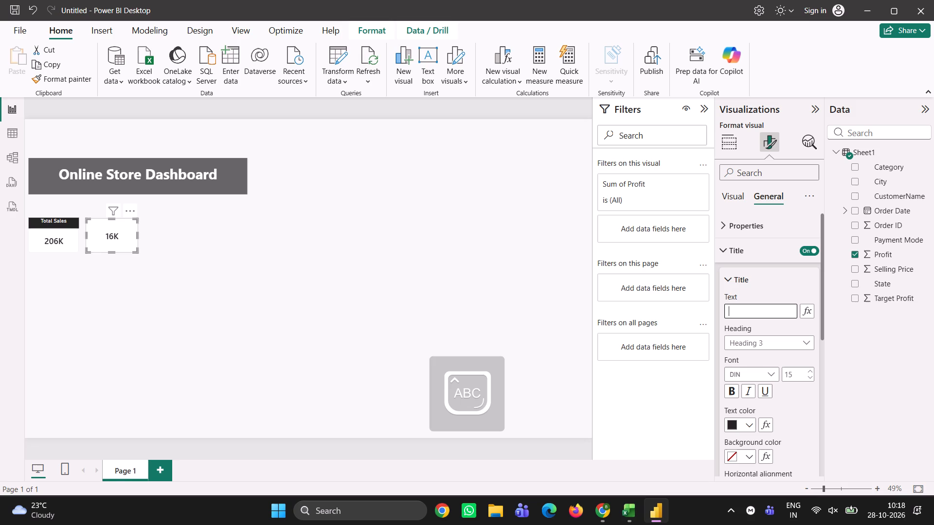
text(otsl)
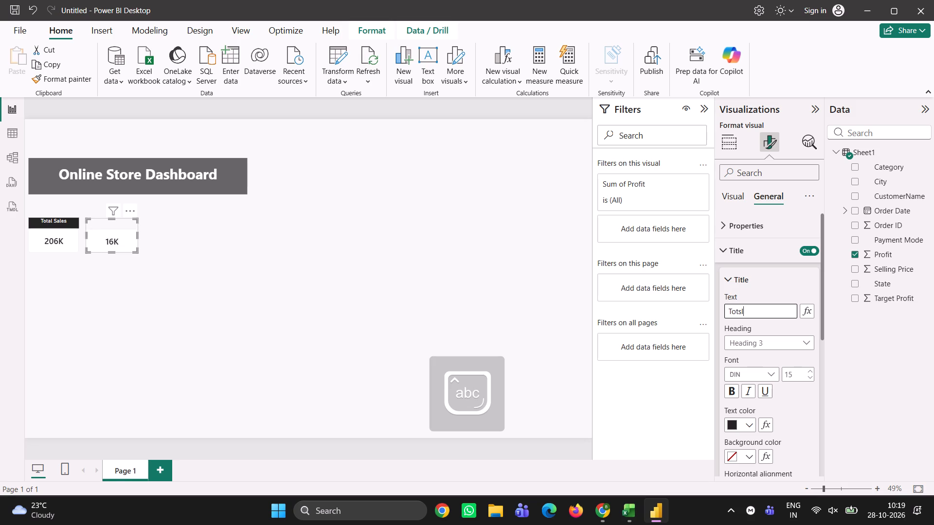
key(space)
key(BackSpace)
key(BackSpace)
key(BackSpace)
text(al)
key(space)
text(rofit)
key(Return)
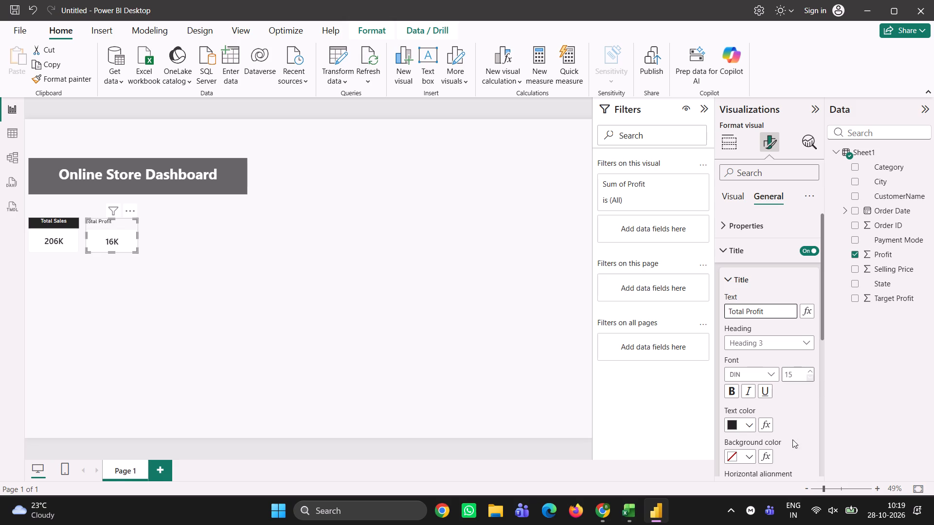
Make the Total Profit title bold, with white text on a black background.
click(734, 395)
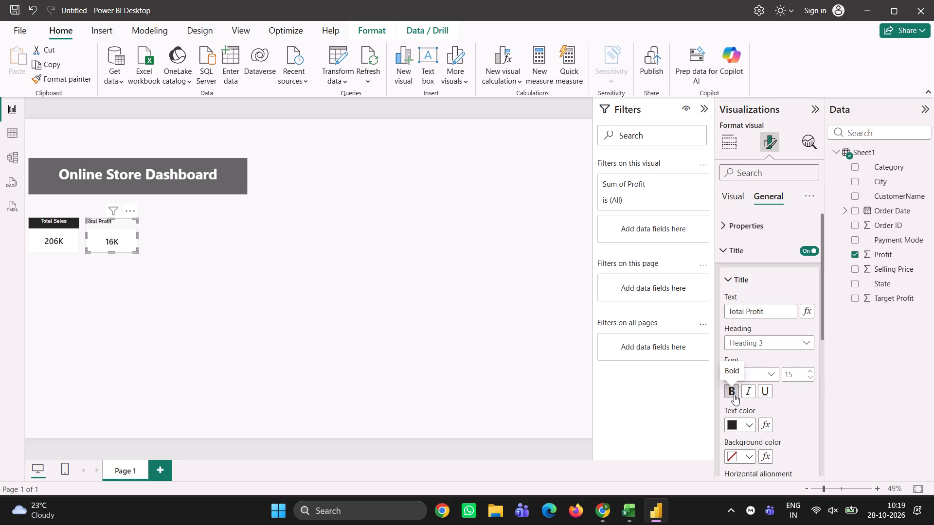
scroll(768, 390, down, 1)
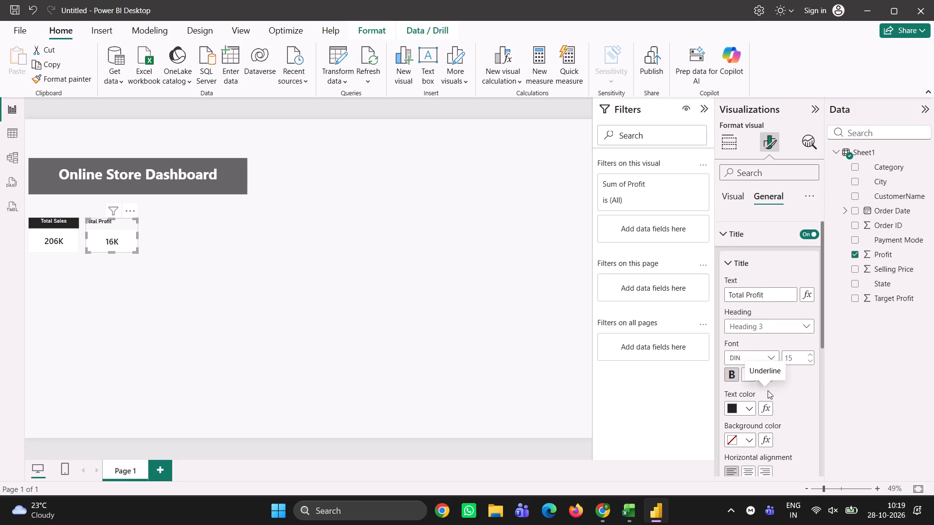
click(750, 410)
click(739, 331)
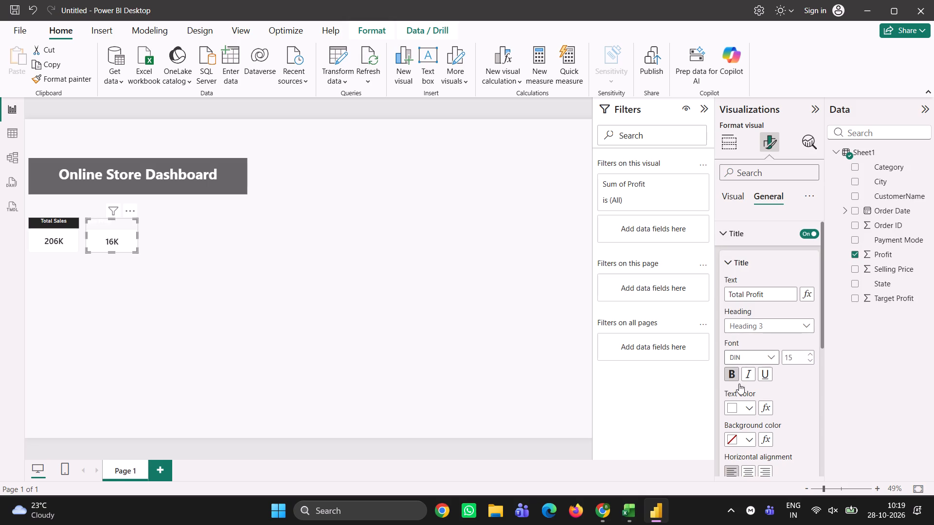
click(752, 444)
click(759, 328)
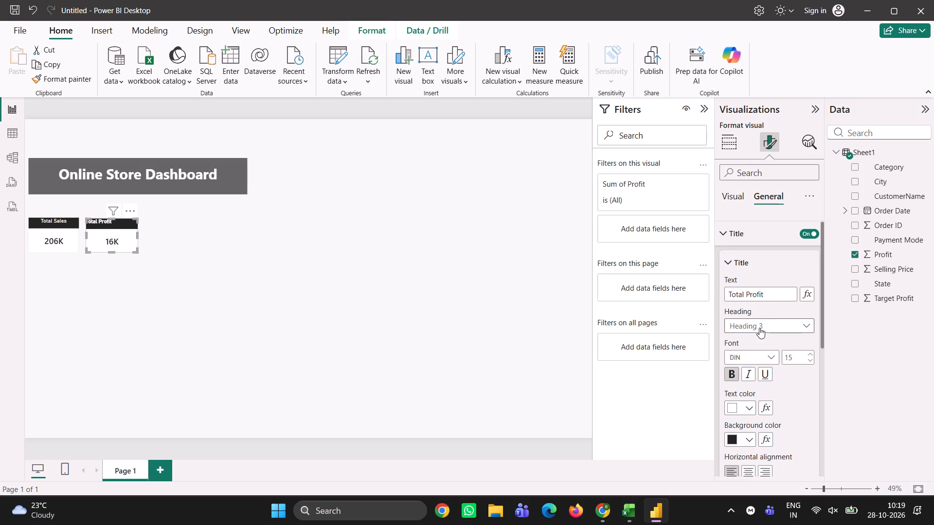
Center the Total Profit title horizontally on its card.
click(750, 468)
scroll(750, 468, down, 1)
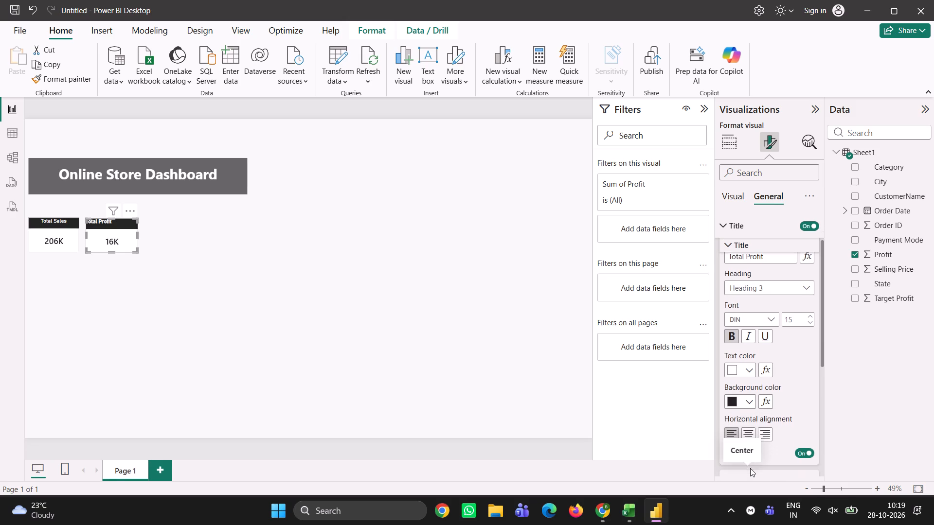
click(750, 437)
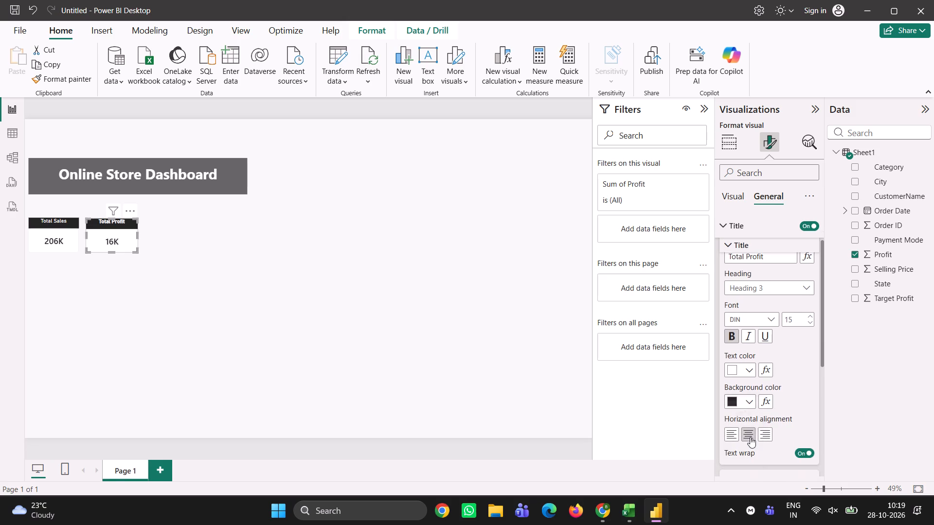
click(334, 389)
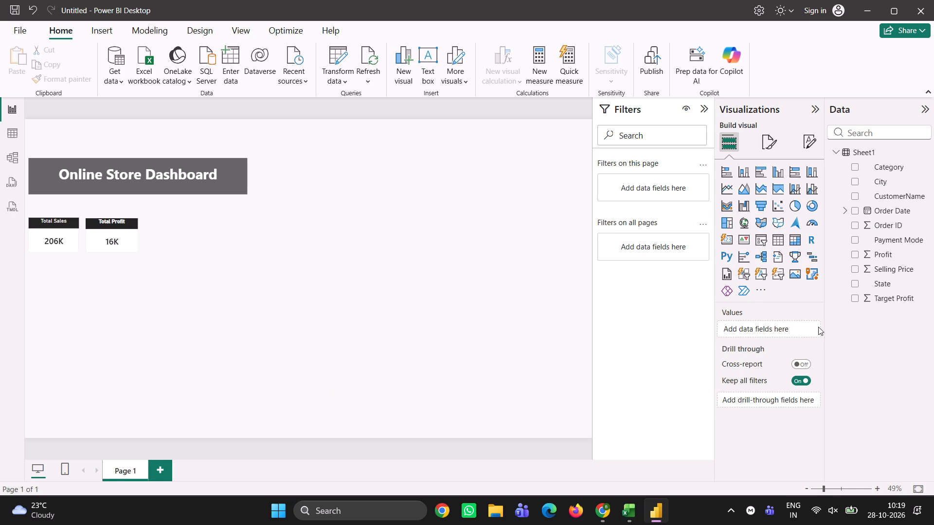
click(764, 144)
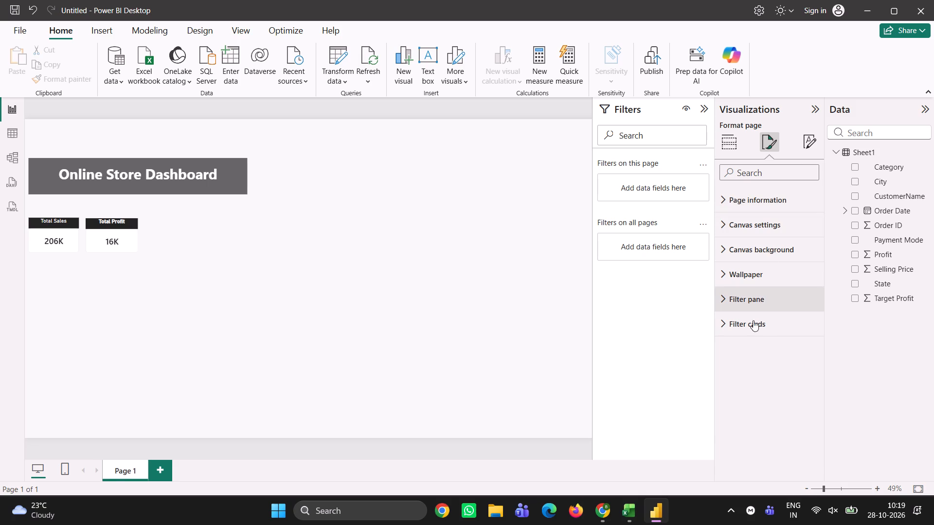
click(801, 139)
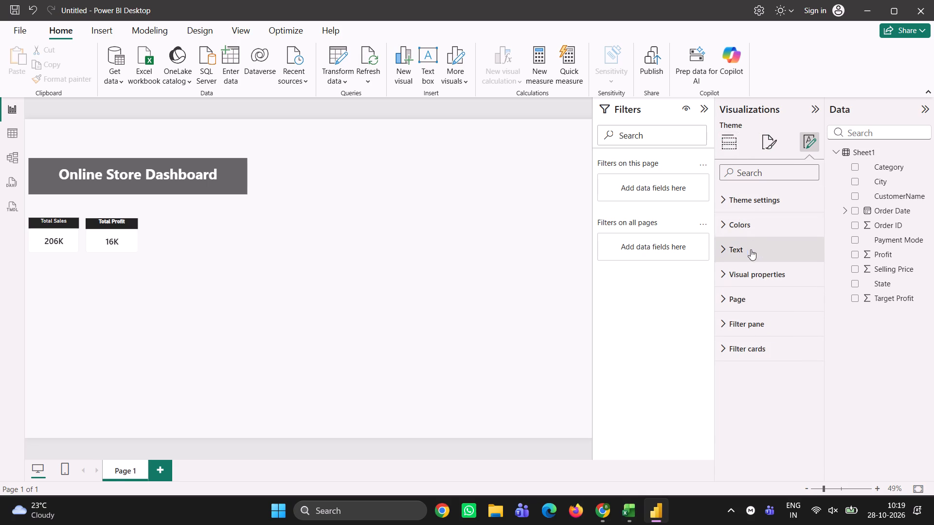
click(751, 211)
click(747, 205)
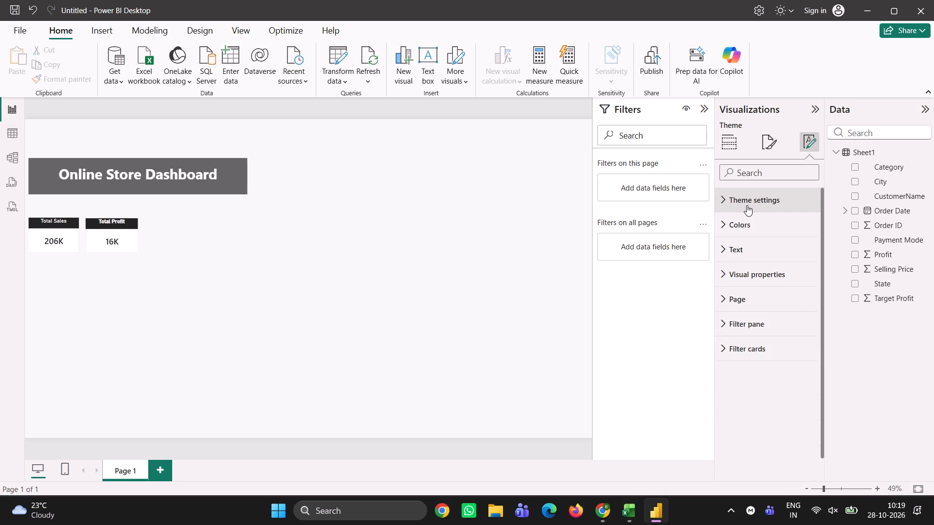
Examine the background, visual border and shadow effects settings of the Total Profit card.
click(103, 241)
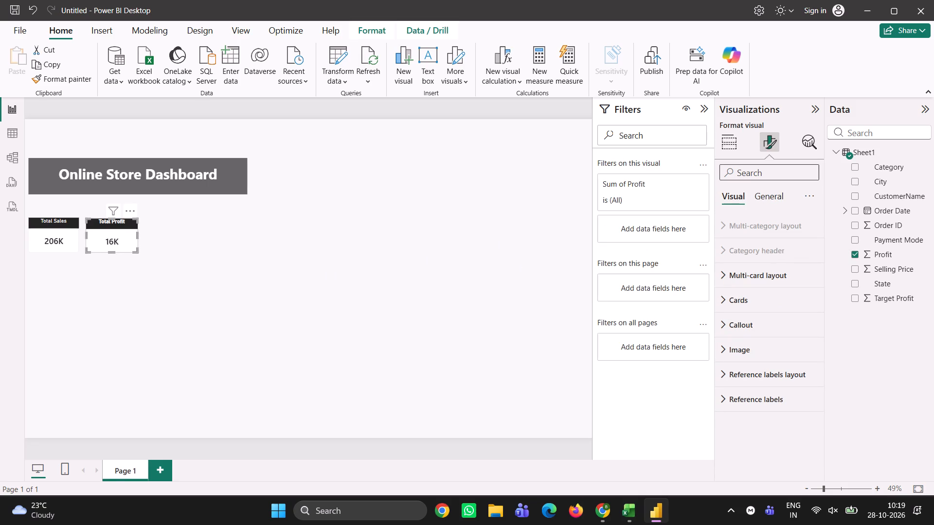
click(770, 193)
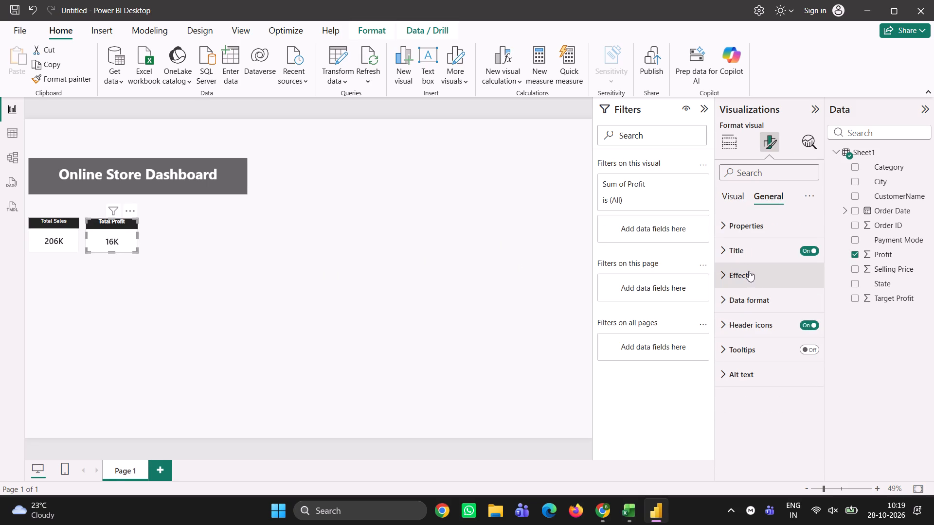
click(758, 279)
scroll(780, 385, down, 1)
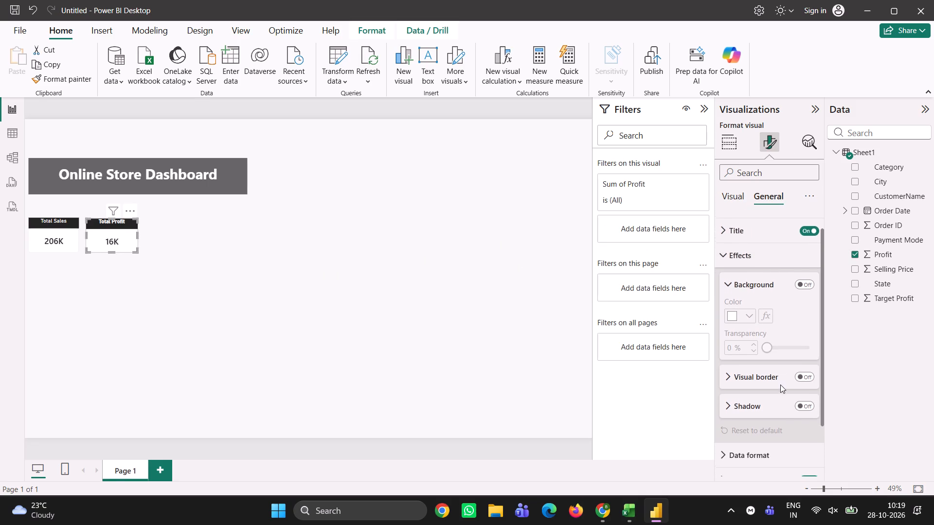
scroll(780, 385, down, 2)
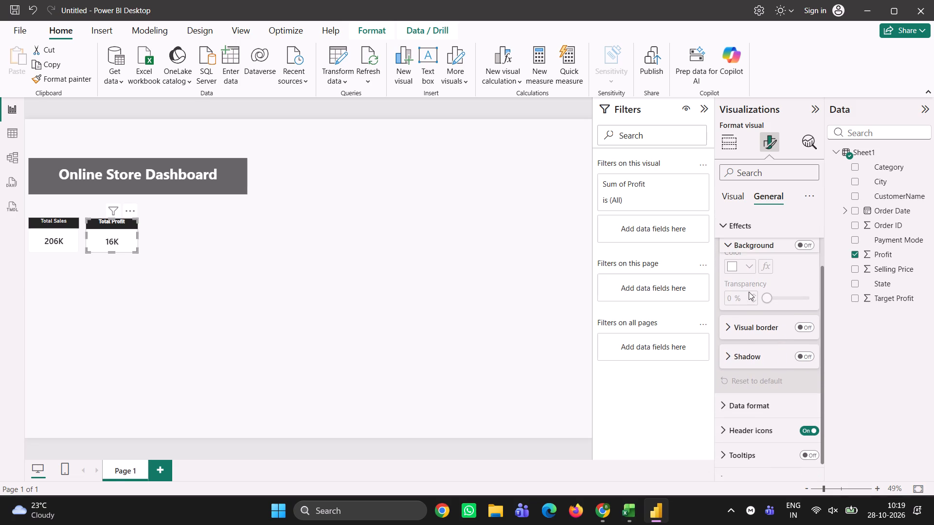
Examine the Total Profit card's callout settings, including layout, padding, value and background, and its card settings.
click(734, 200)
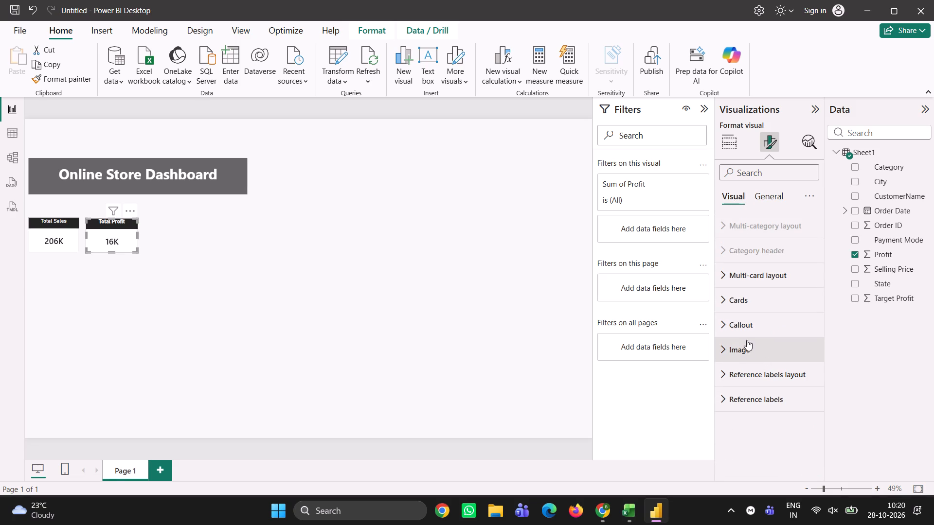
click(742, 327)
scroll(792, 367, down, 2)
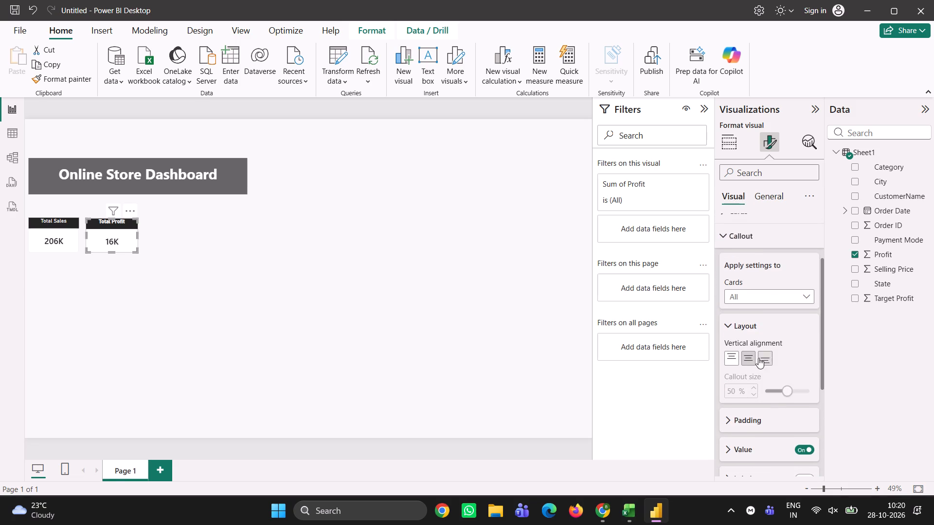
scroll(772, 380, down, 1)
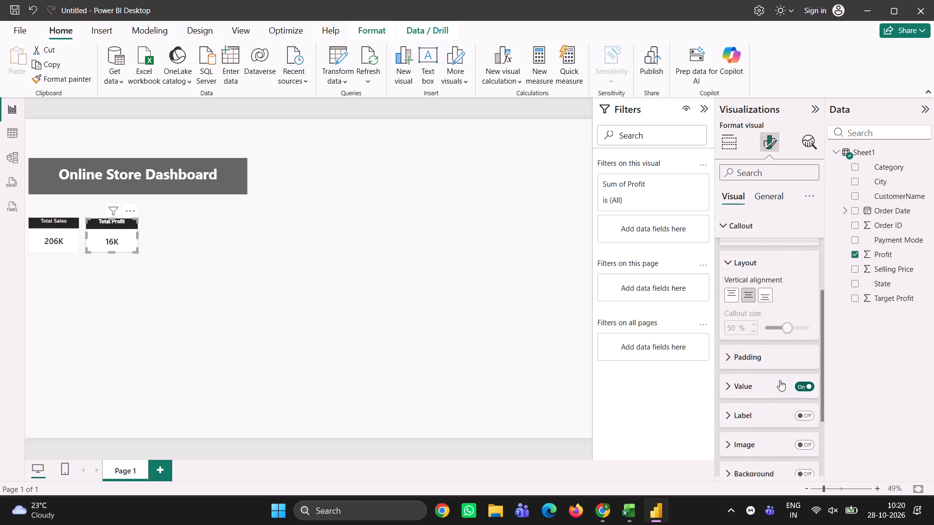
scroll(764, 323, down, 1)
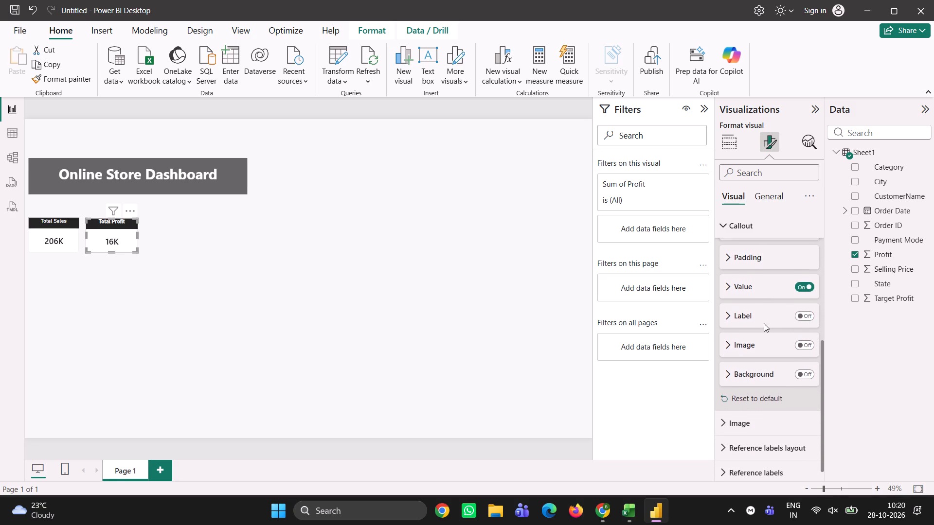
scroll(764, 323, down, 1)
scroll(758, 396, up, 1)
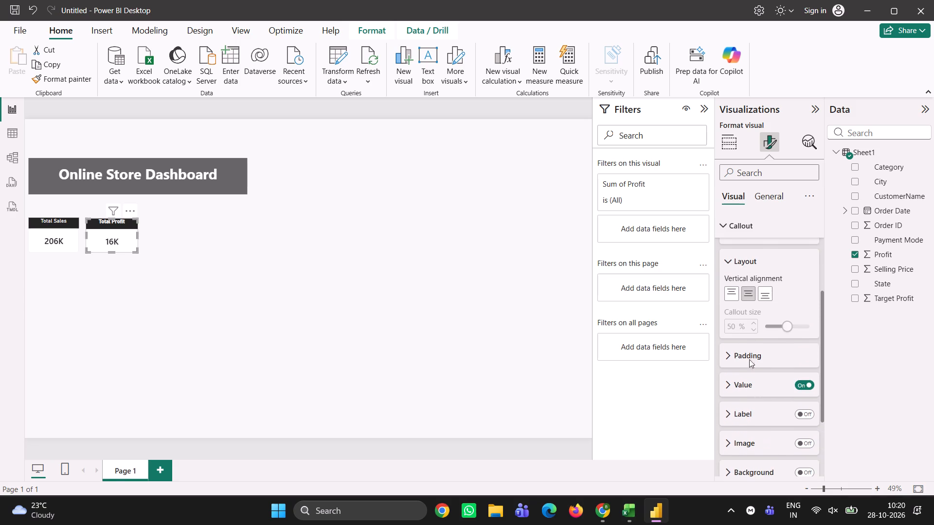
scroll(761, 325, up, 3)
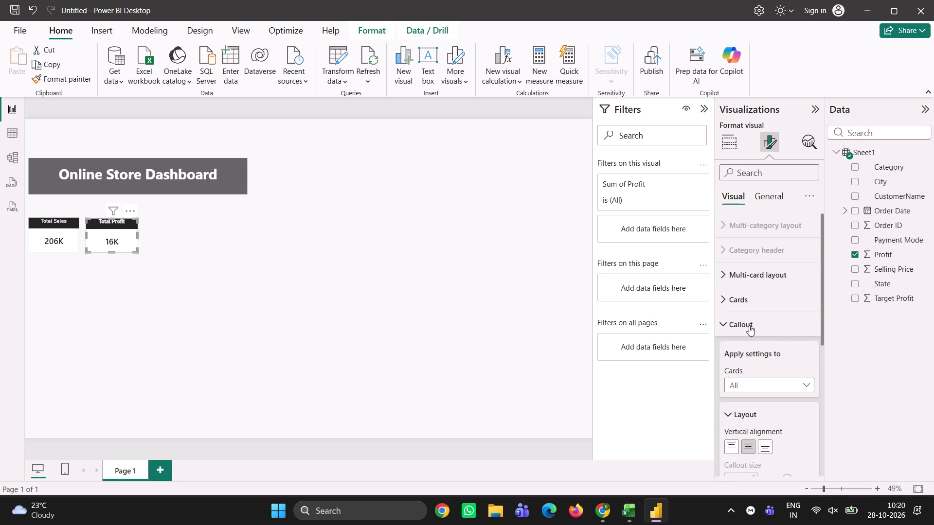
click(749, 325)
click(747, 319)
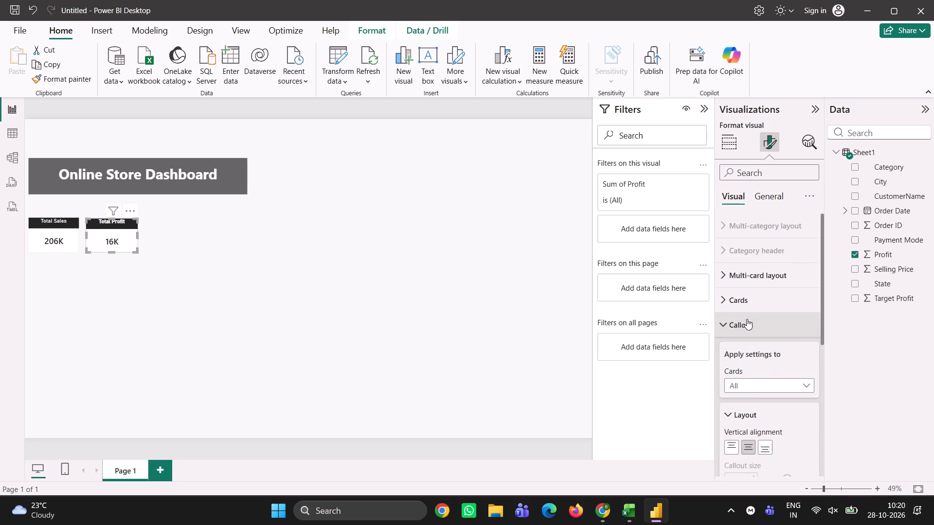
scroll(747, 319, down, 1)
scroll(757, 380, down, 3)
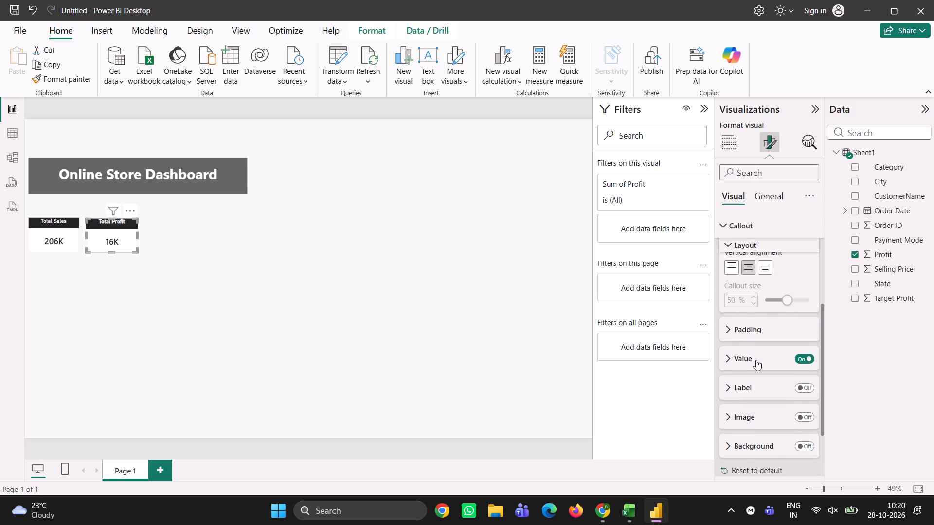
click(751, 329)
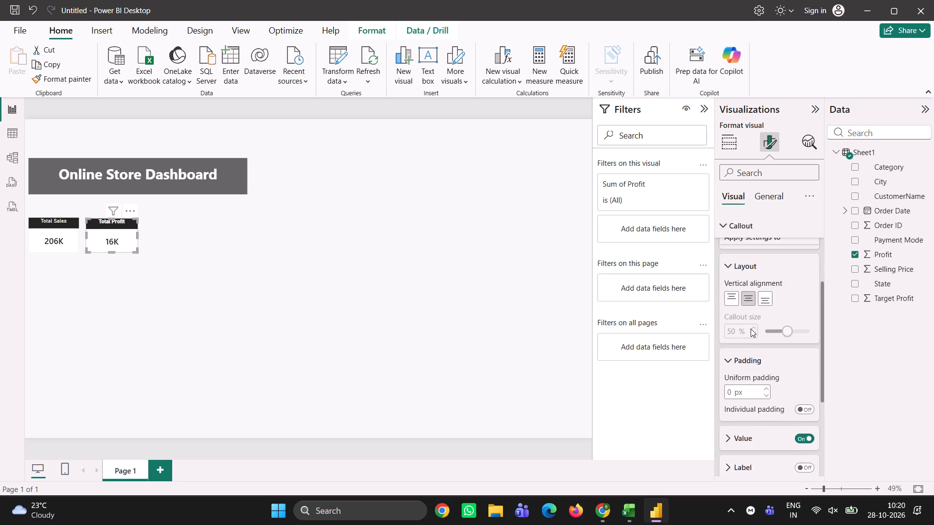
scroll(751, 329, down, 1)
click(740, 407)
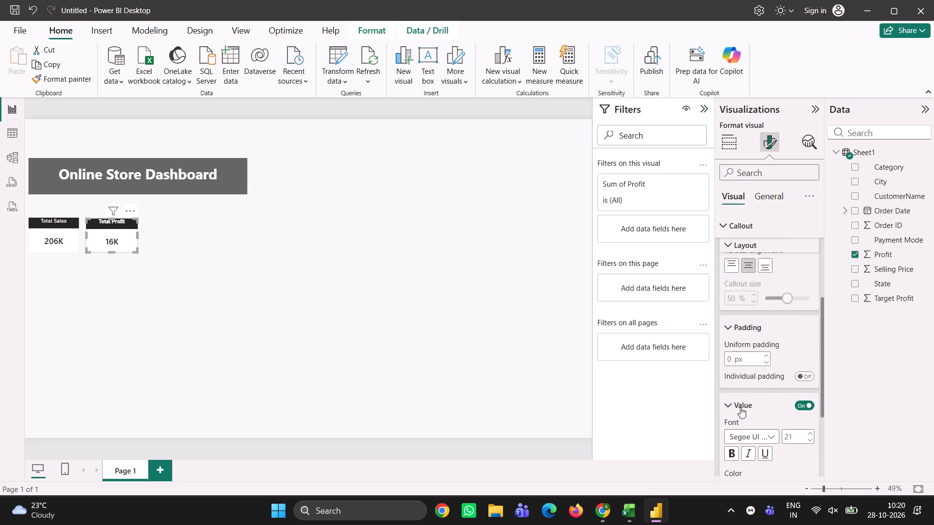
scroll(740, 407, down, 2)
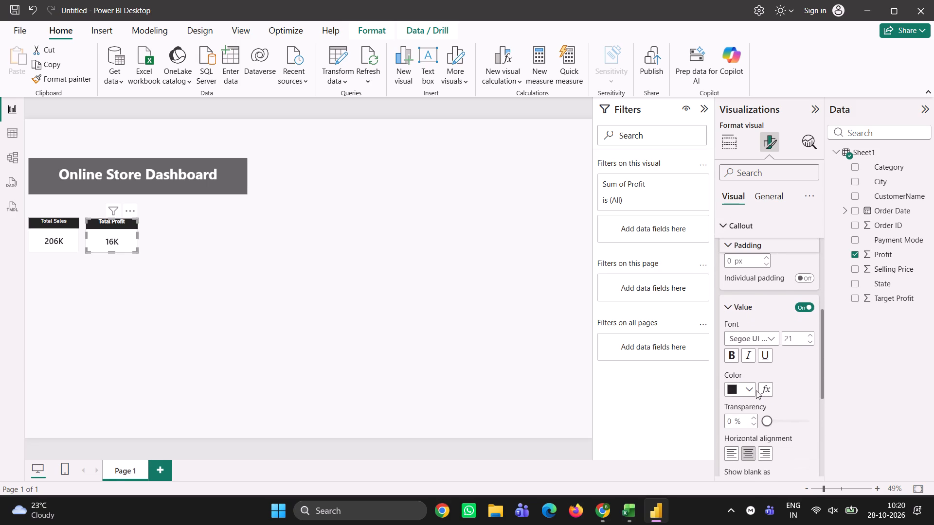
scroll(778, 381, down, 1)
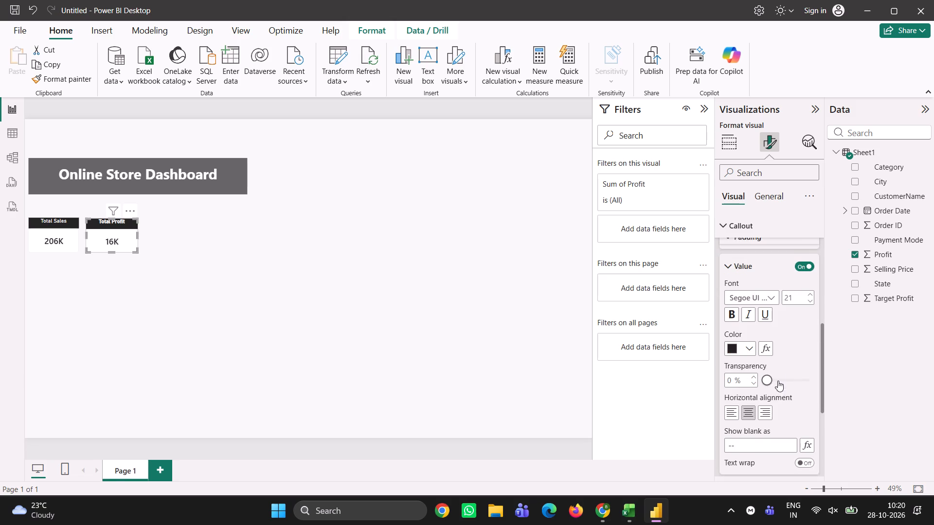
scroll(778, 381, down, 1)
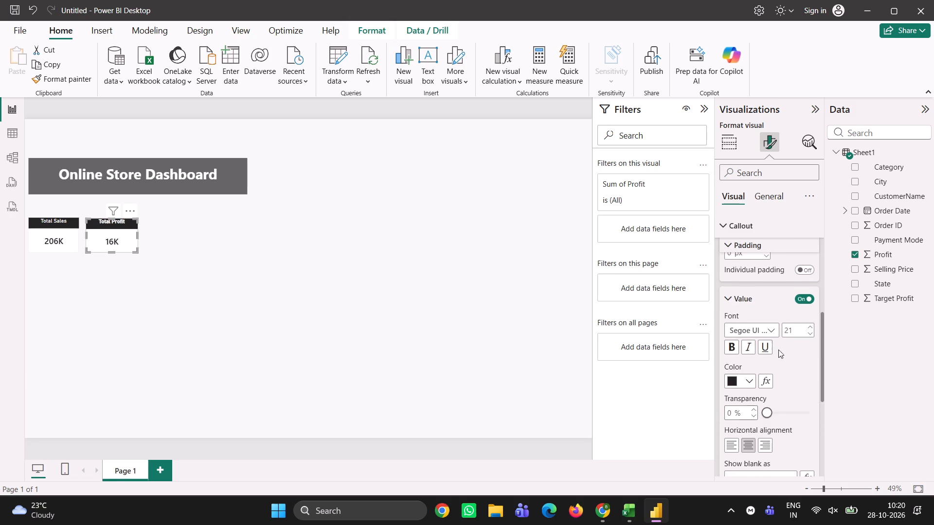
scroll(787, 407, down, 1)
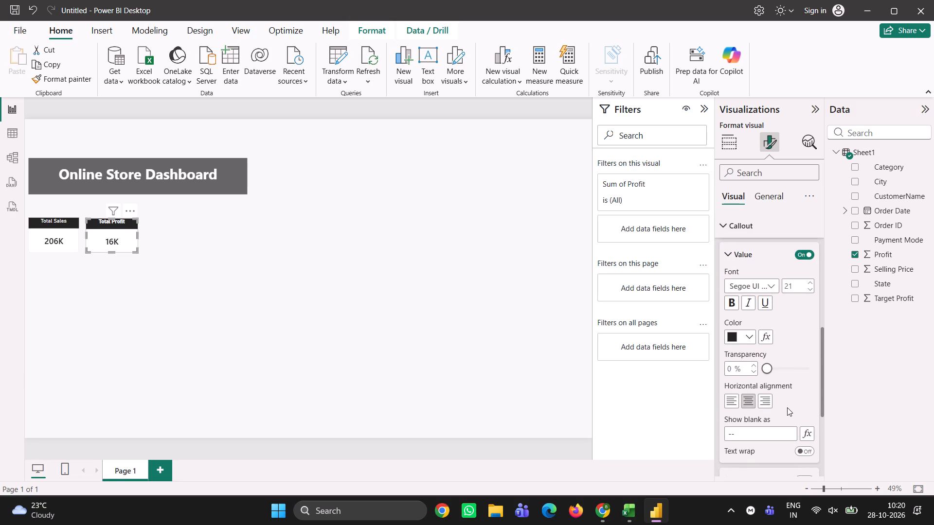
scroll(787, 407, down, 2)
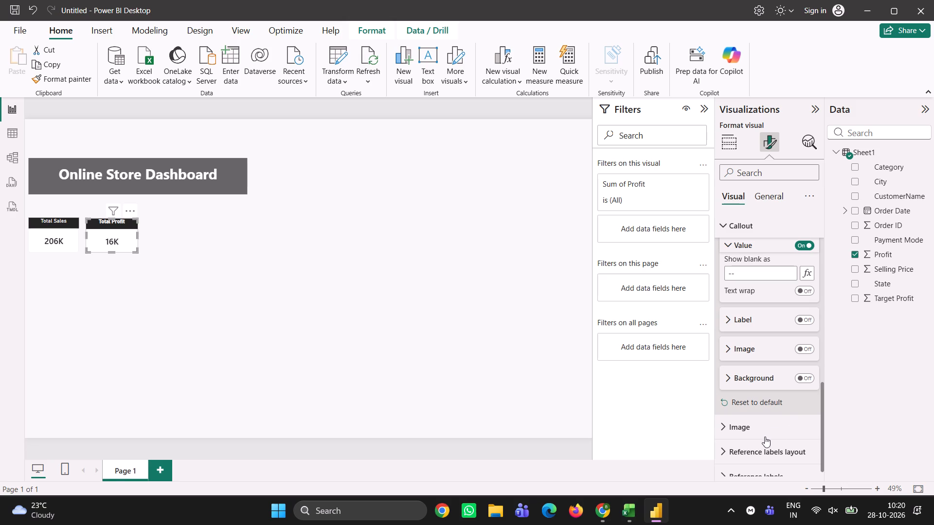
click(736, 371)
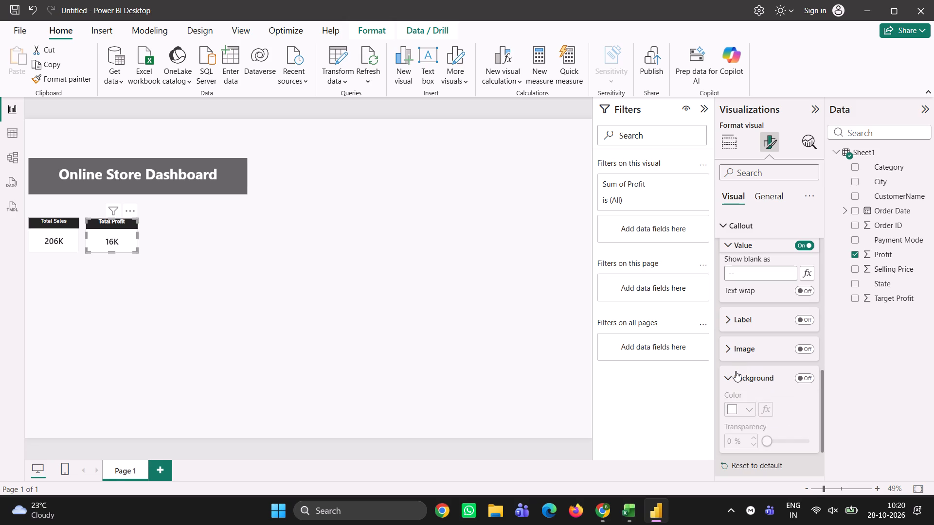
click(751, 411)
scroll(765, 388, up, 1)
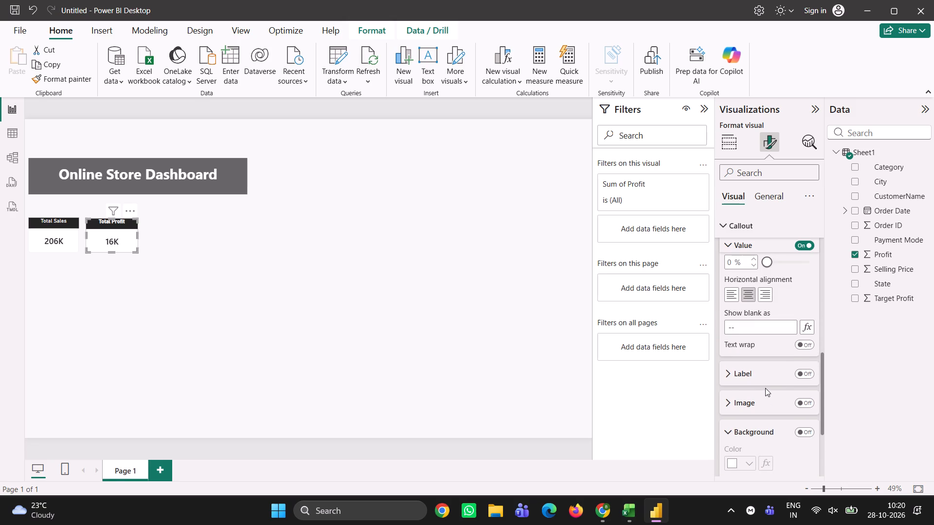
scroll(765, 388, up, 5)
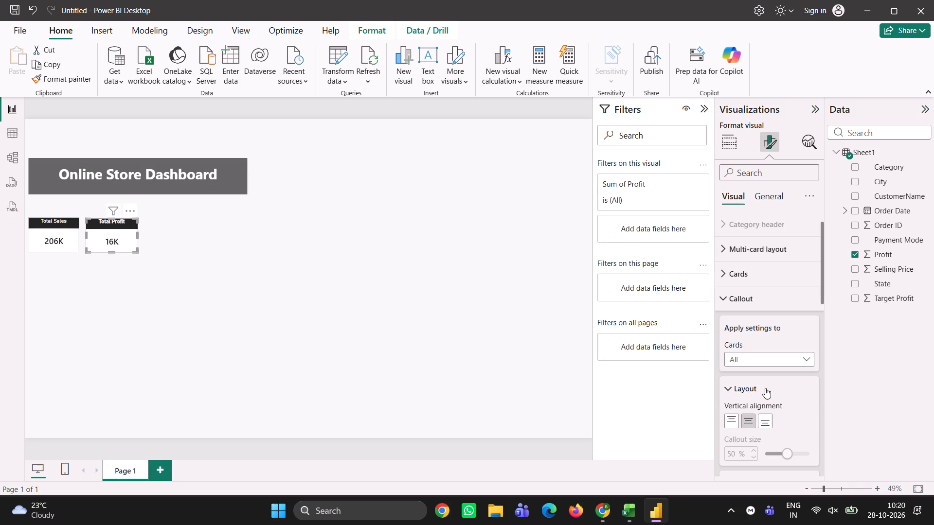
scroll(765, 388, up, 1)
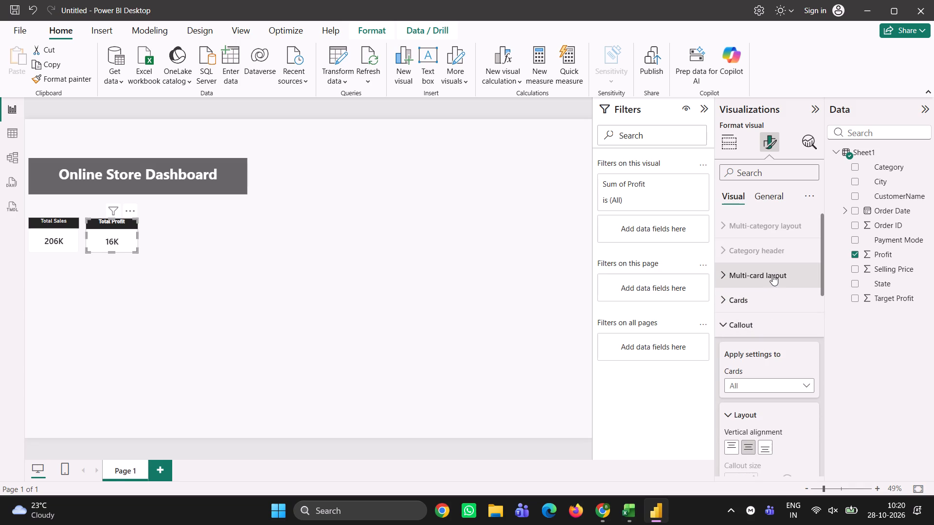
click(748, 300)
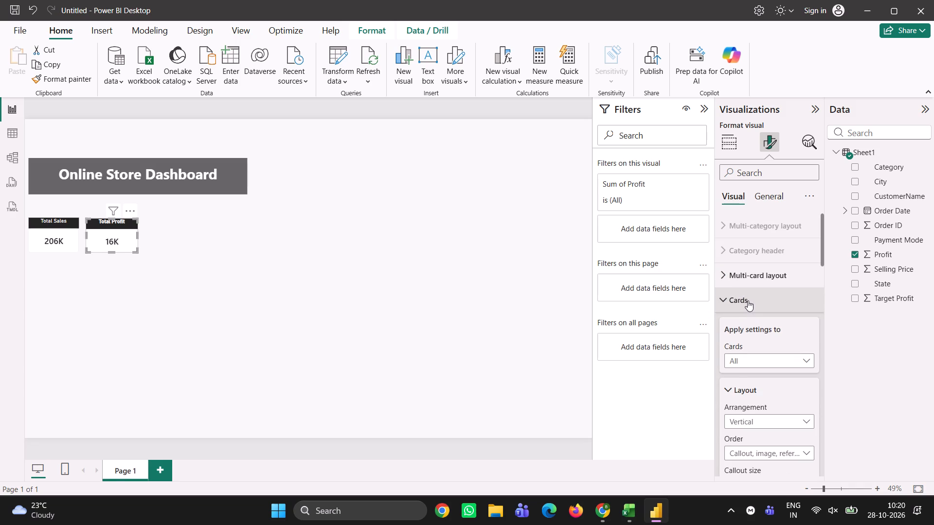
click(748, 300)
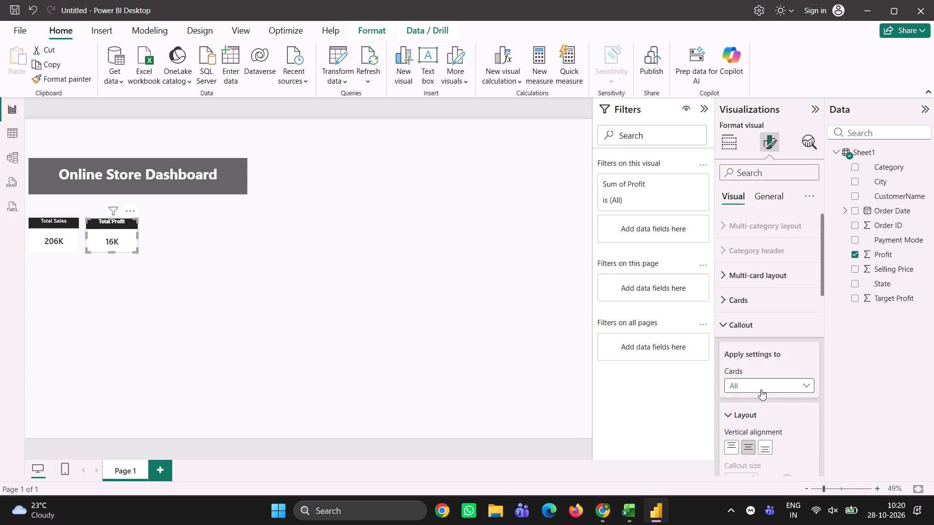
Make the callout value on the Total Profit card bold, without italics.
scroll(761, 389, down, 1)
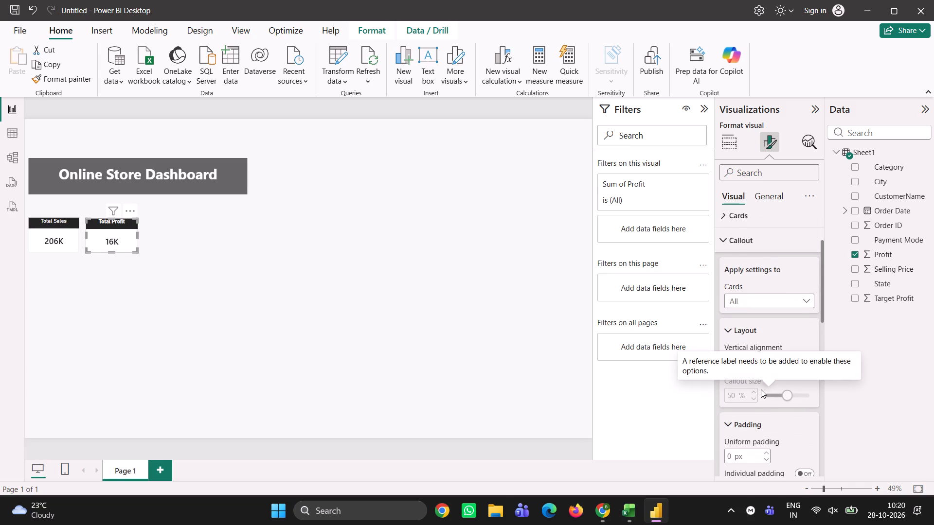
scroll(767, 402, down, 3)
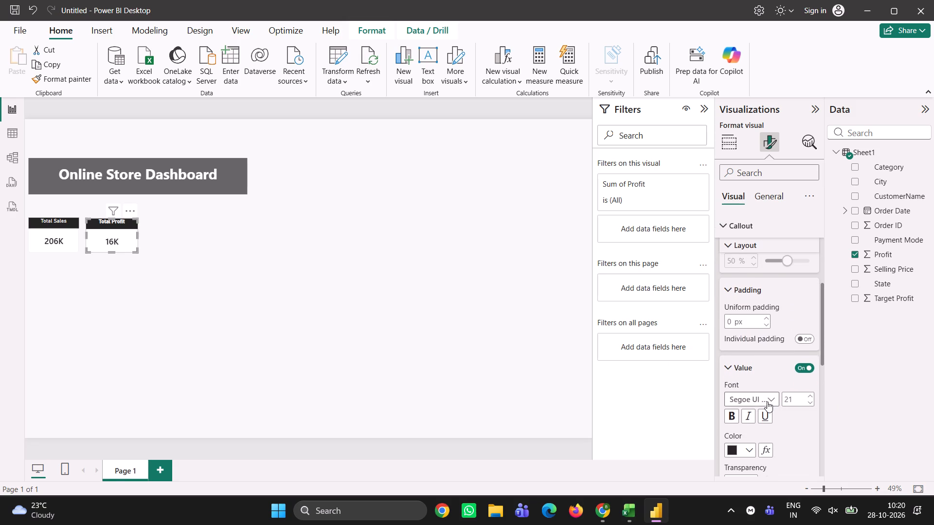
scroll(767, 402, down, 1)
click(735, 414)
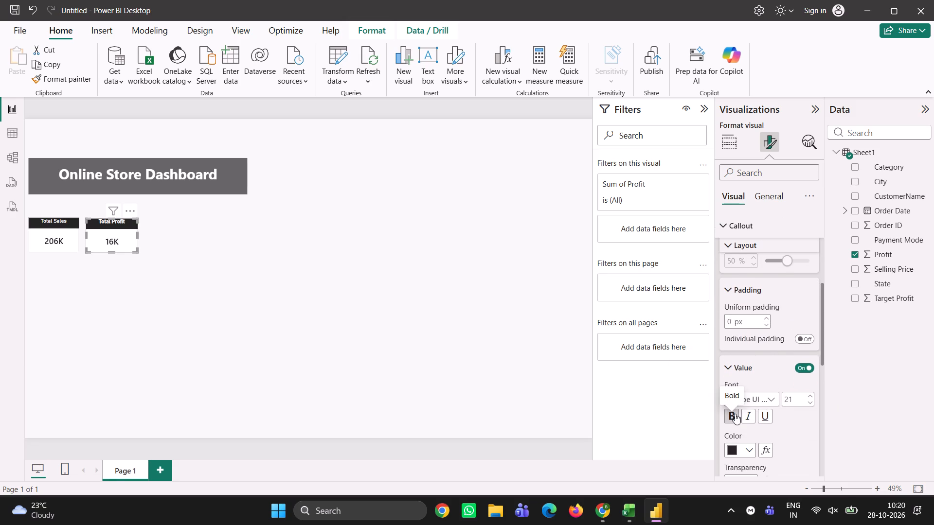
click(735, 414)
click(752, 411)
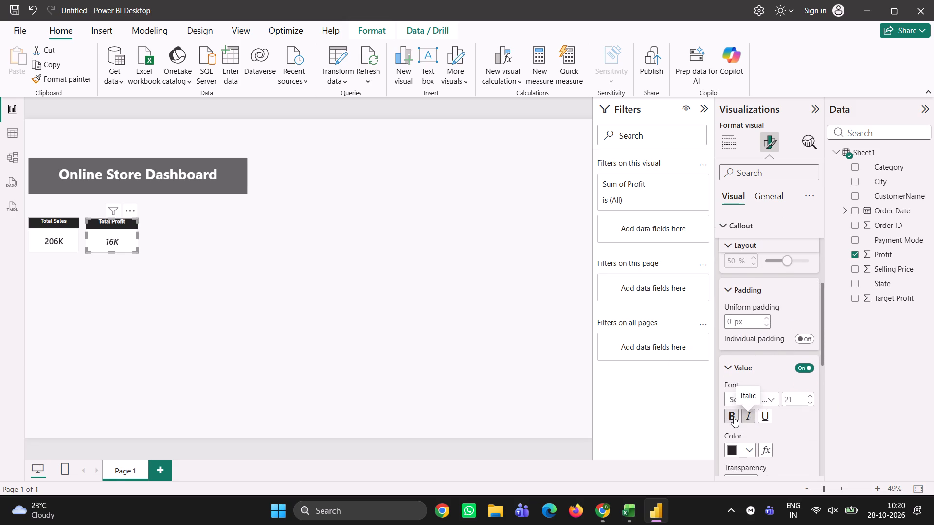
click(734, 417)
click(734, 417)
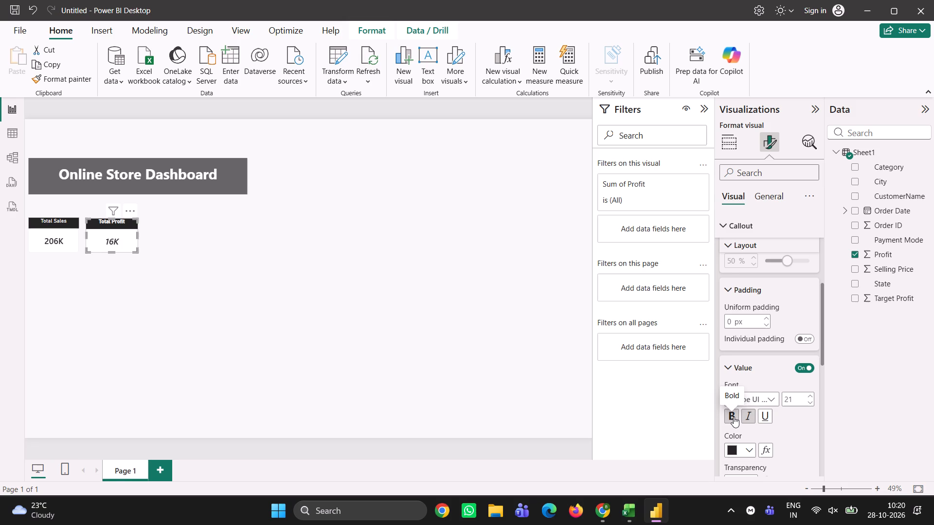
click(734, 417)
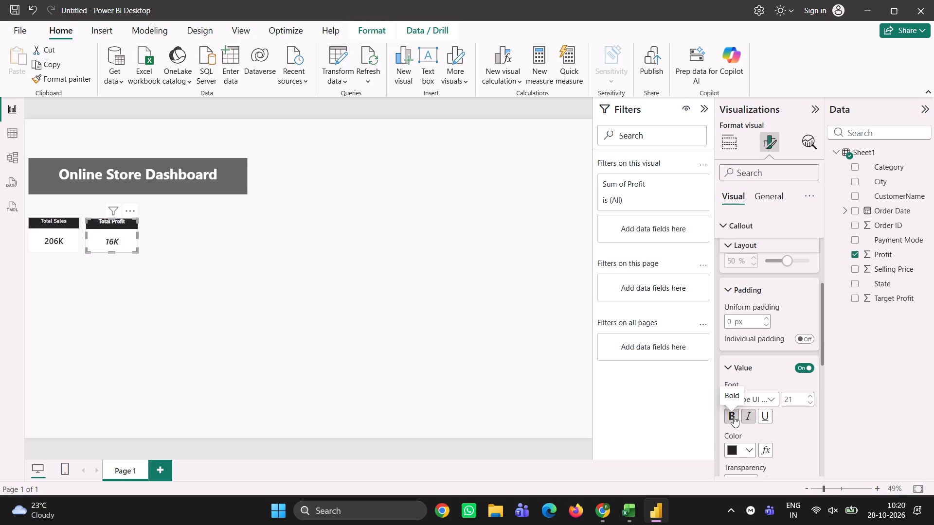
click(745, 417)
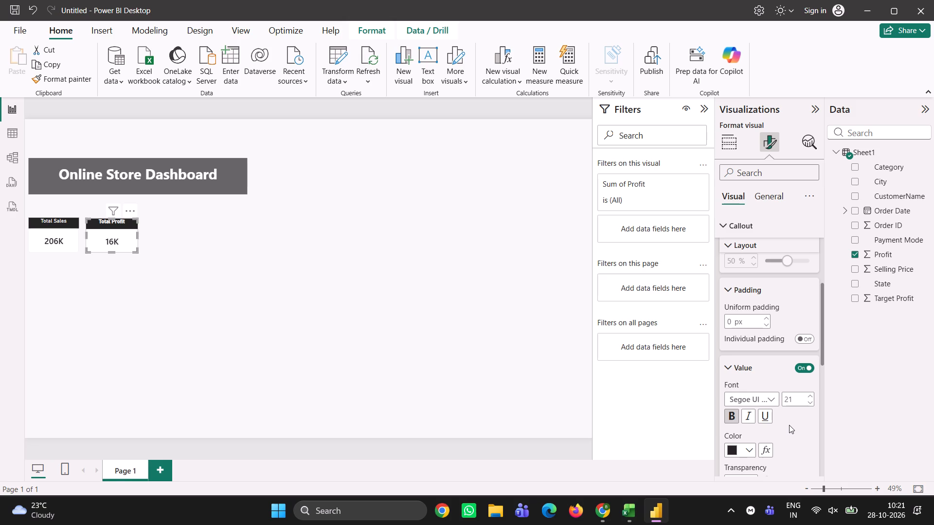
Change the title background of the Total Profit card to the dark grey used behind the dashboard title.
scroll(789, 425, up, 5)
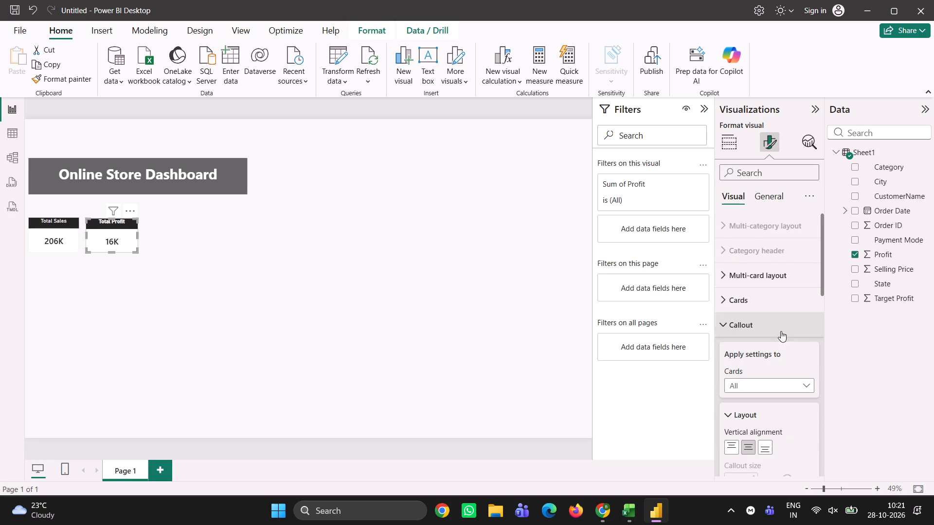
click(777, 196)
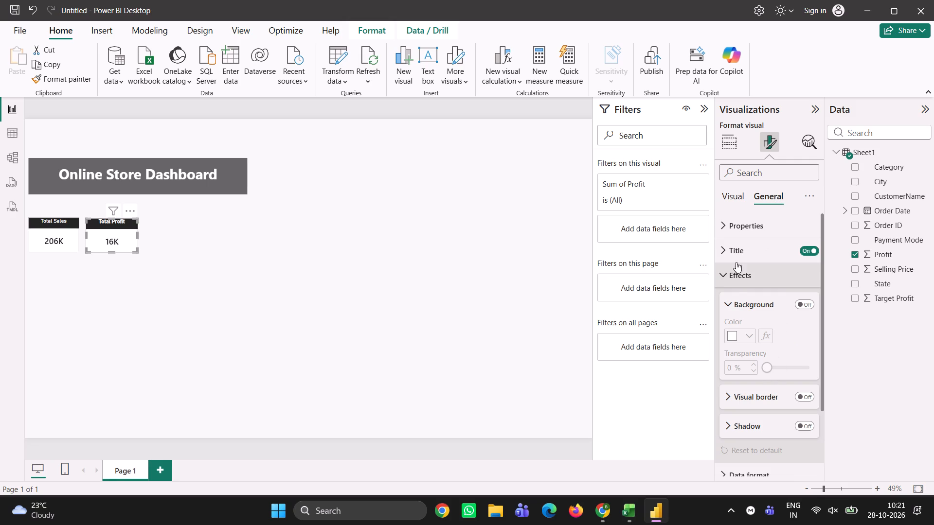
click(735, 246)
scroll(754, 375, down, 1)
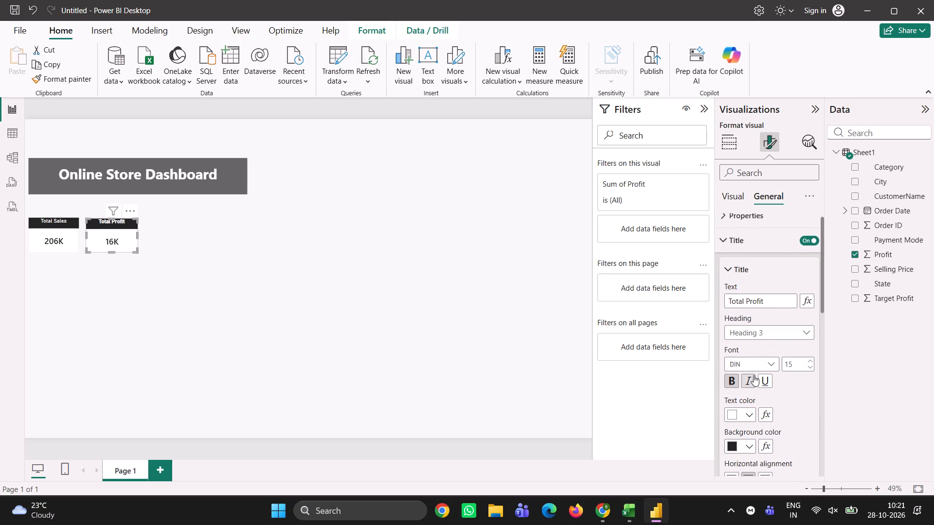
scroll(754, 375, down, 1)
click(749, 444)
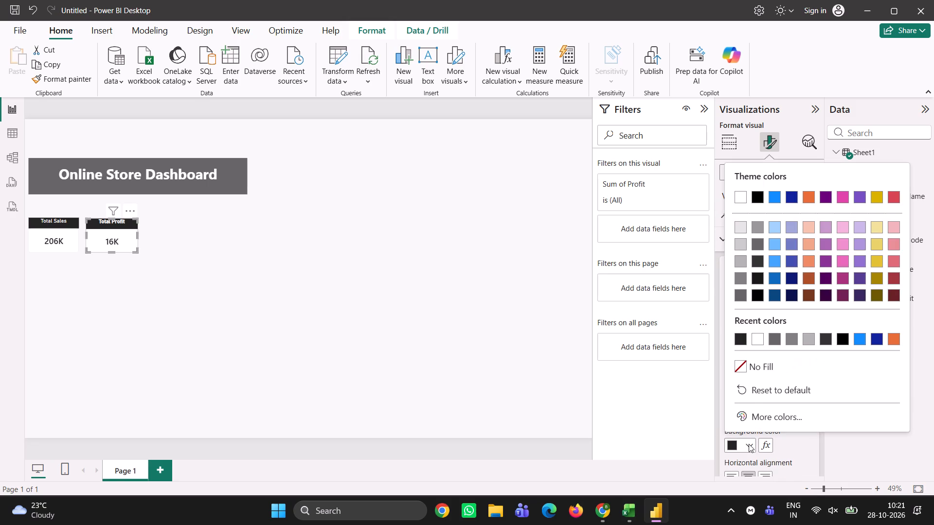
click(779, 339)
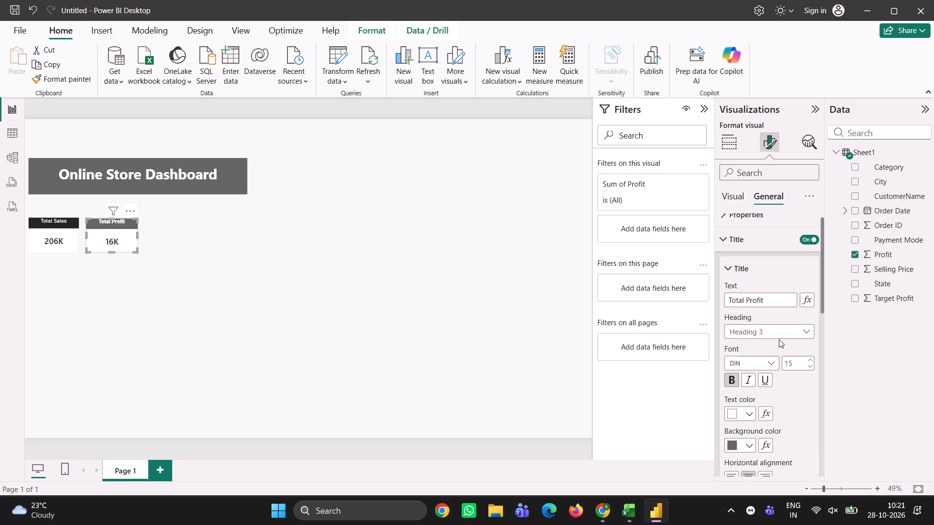
Set the Total Sales card's title background to the same dark grey as the Total Profit card, and deselect the card.
click(53, 238)
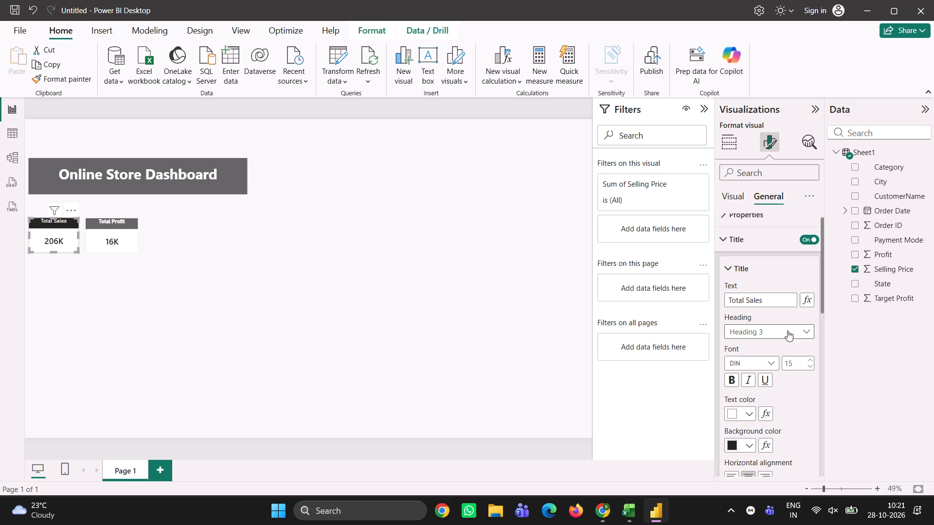
click(756, 447)
click(753, 447)
click(743, 335)
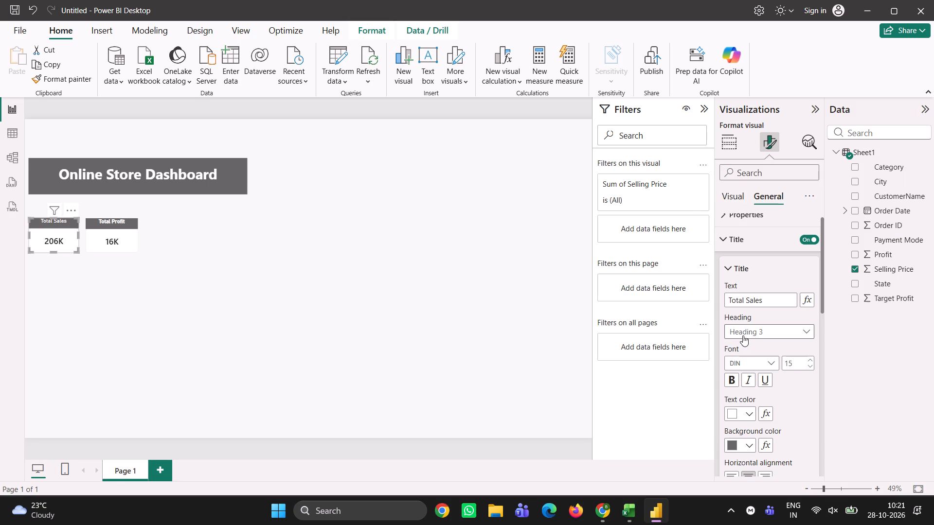
click(210, 293)
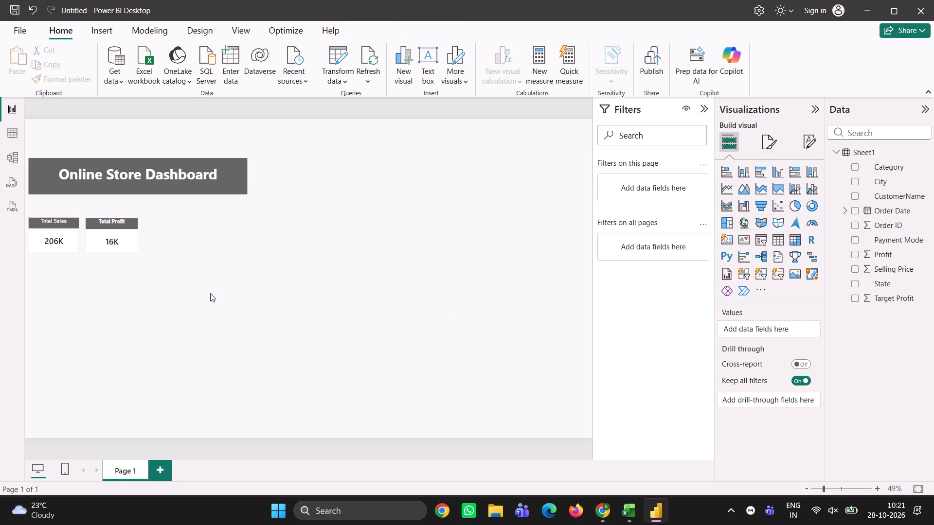
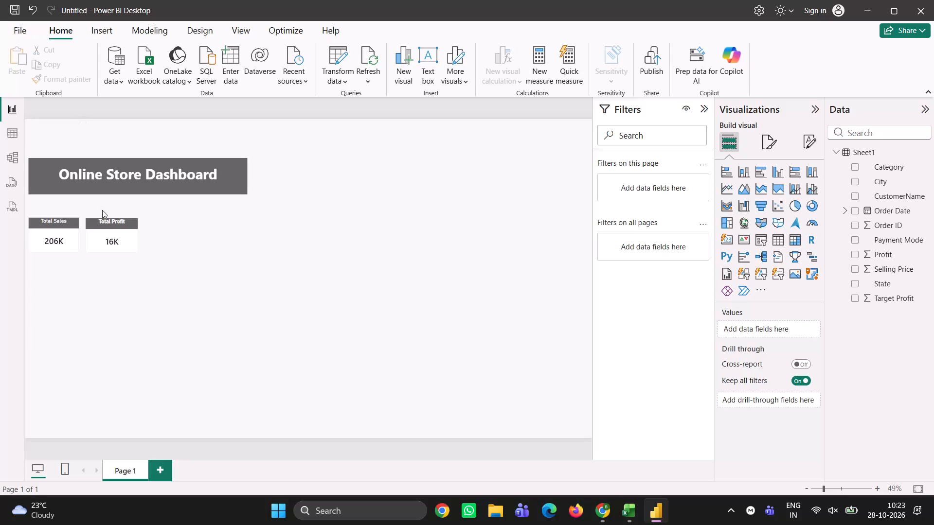
Reshape the Online Store Dashboard title box into a slimmer banner near the page's top edge by raising its top and bottom edges.
drag(102, 210, 81, 164)
click(81, 164)
click(81, 164)
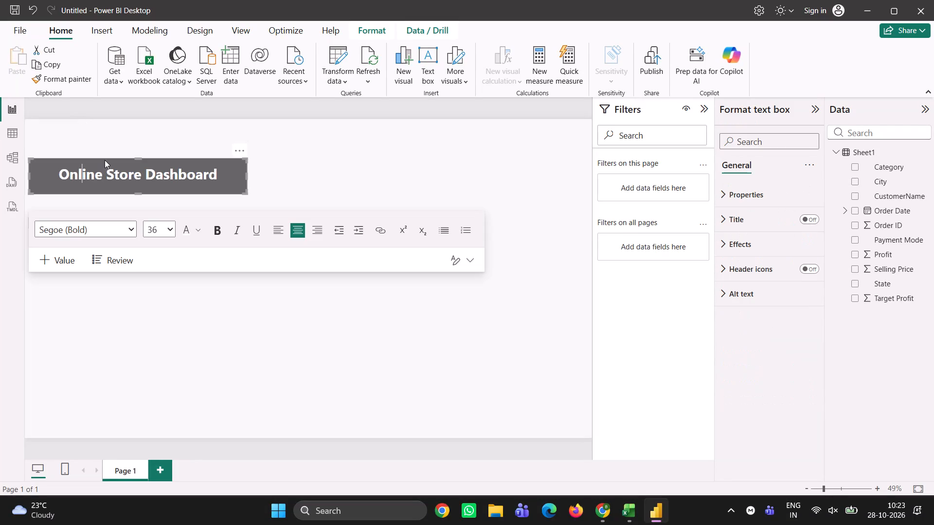
click(139, 155)
click(143, 159)
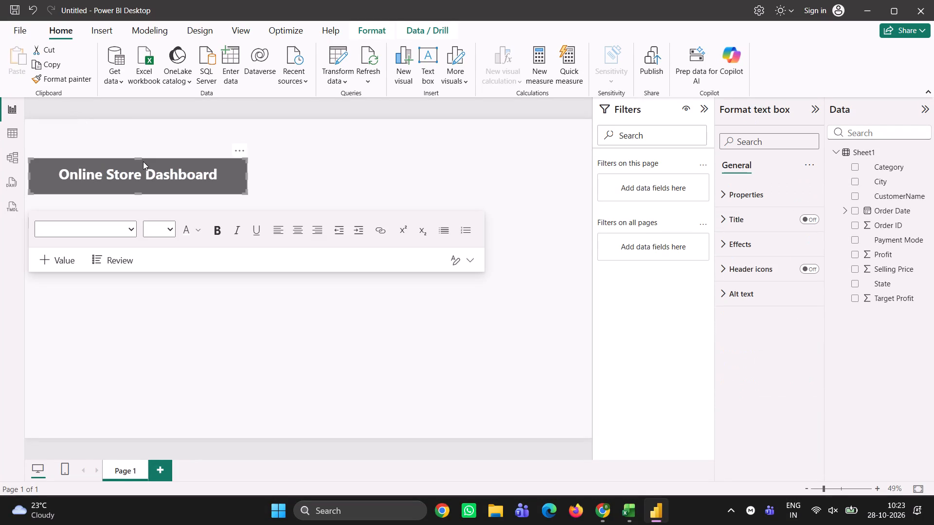
drag(140, 157, 141, 140)
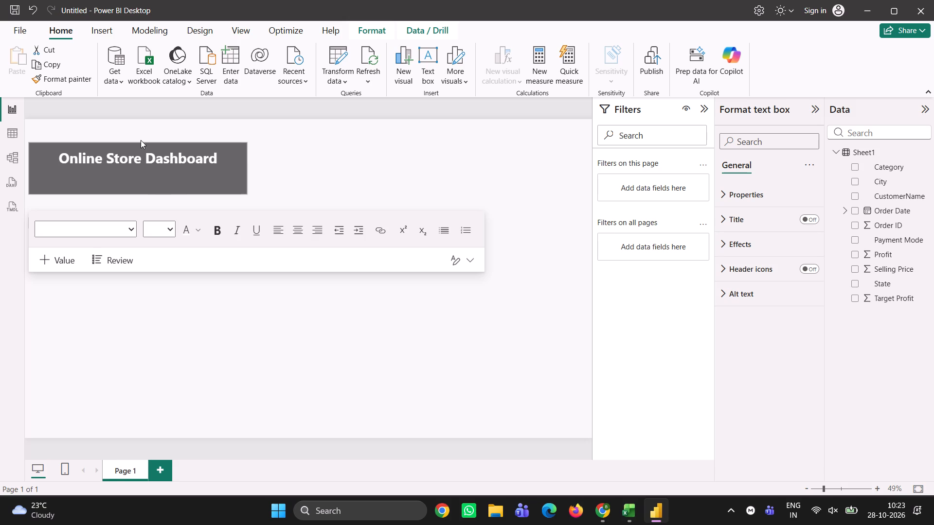
drag(141, 140, 139, 129)
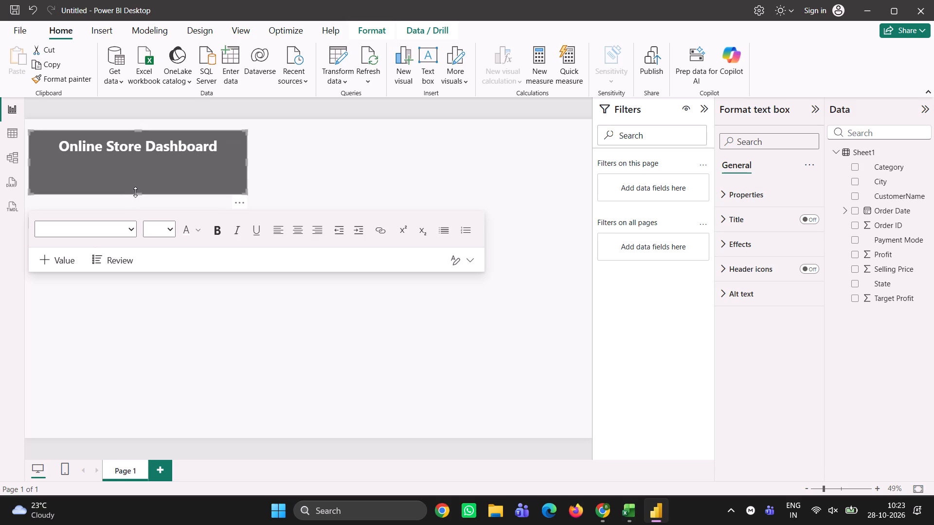
drag(136, 192, 132, 158)
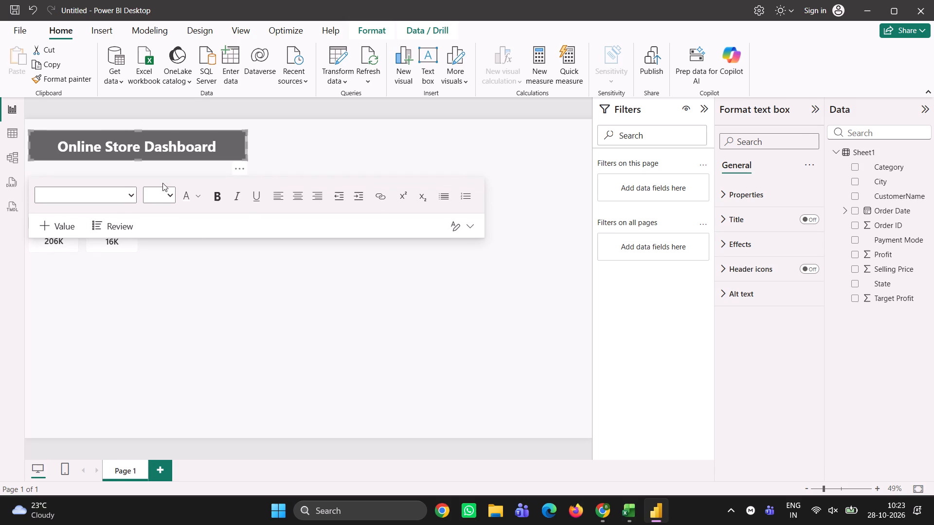
click(215, 294)
Move the Total Sales and Total Profit cards up beneath the dashboard title, aligned in a row with a wider gap between them.
drag(106, 226, 106, 216)
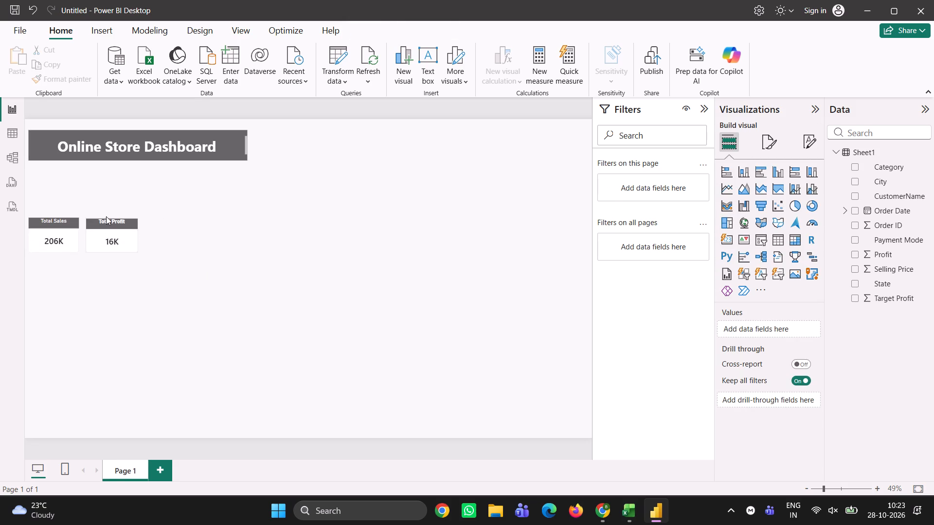
drag(106, 216, 108, 177)
drag(62, 226, 64, 184)
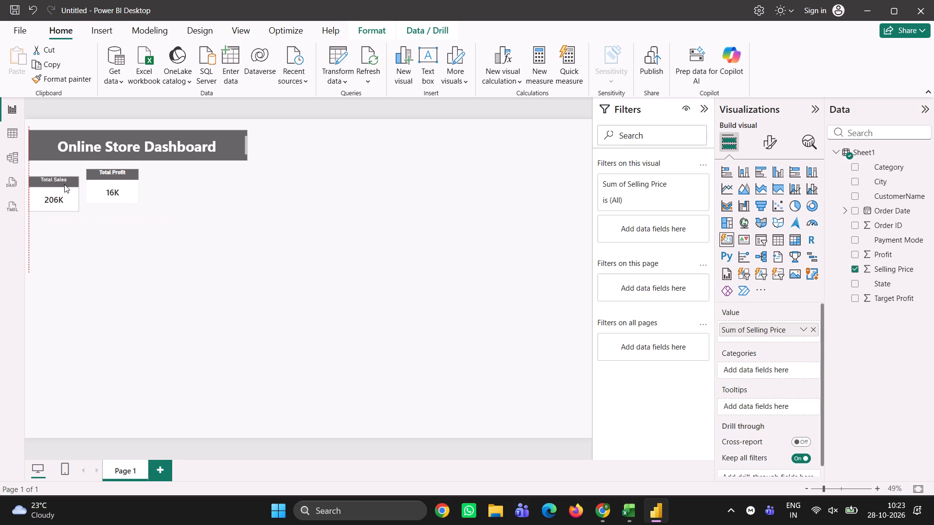
drag(64, 184, 66, 179)
drag(105, 185, 120, 185)
click(173, 245)
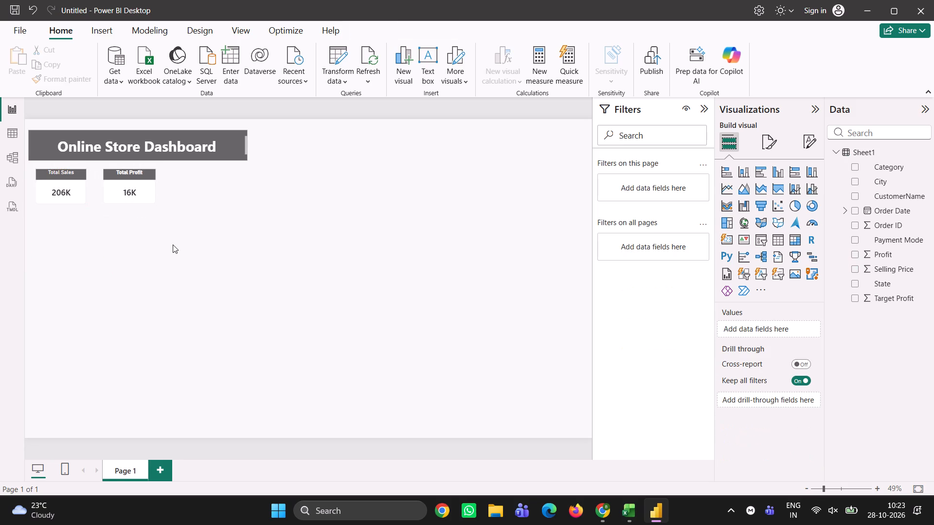
Widen the dashboard title box by extending its right edge, and deselect it.
click(247, 159)
drag(247, 157, 264, 157)
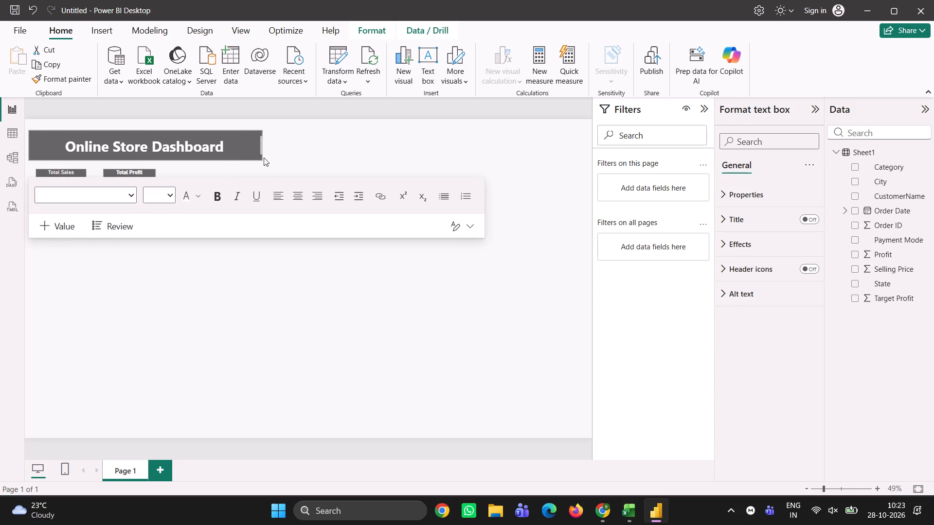
drag(264, 157, 276, 157)
click(253, 289)
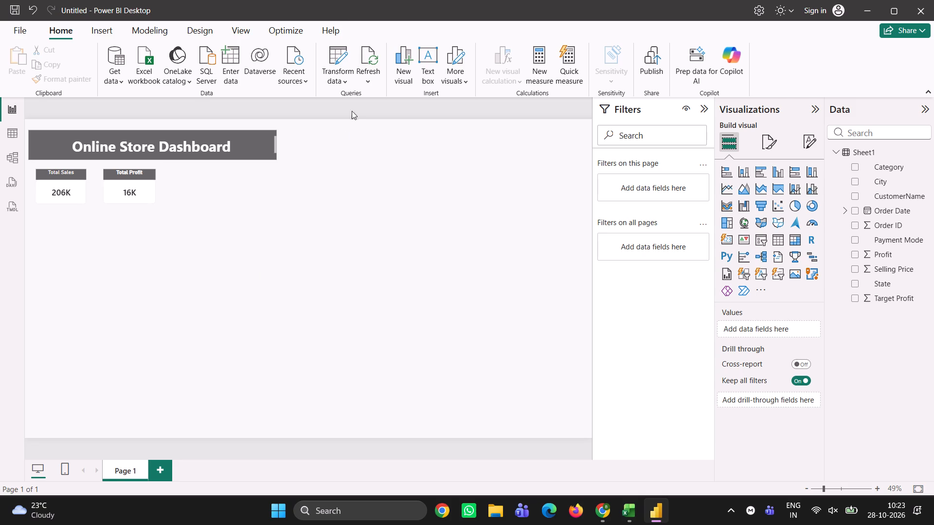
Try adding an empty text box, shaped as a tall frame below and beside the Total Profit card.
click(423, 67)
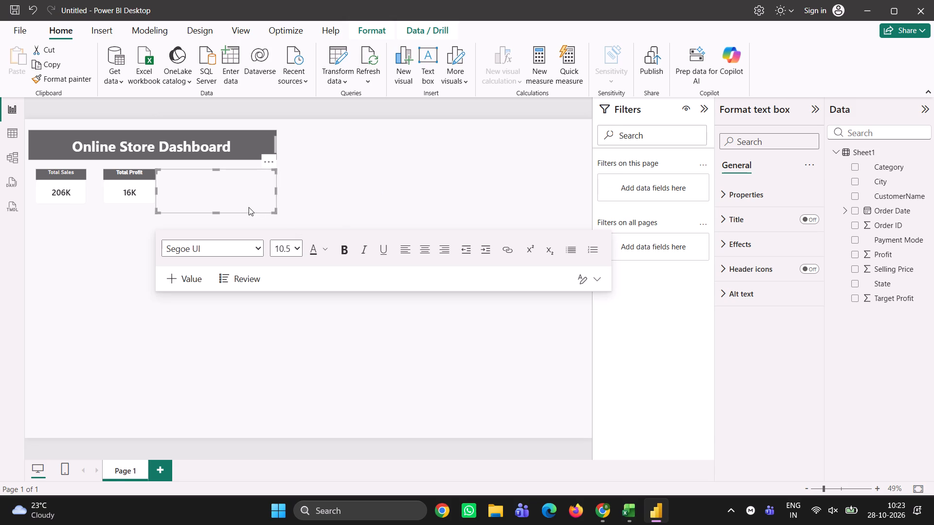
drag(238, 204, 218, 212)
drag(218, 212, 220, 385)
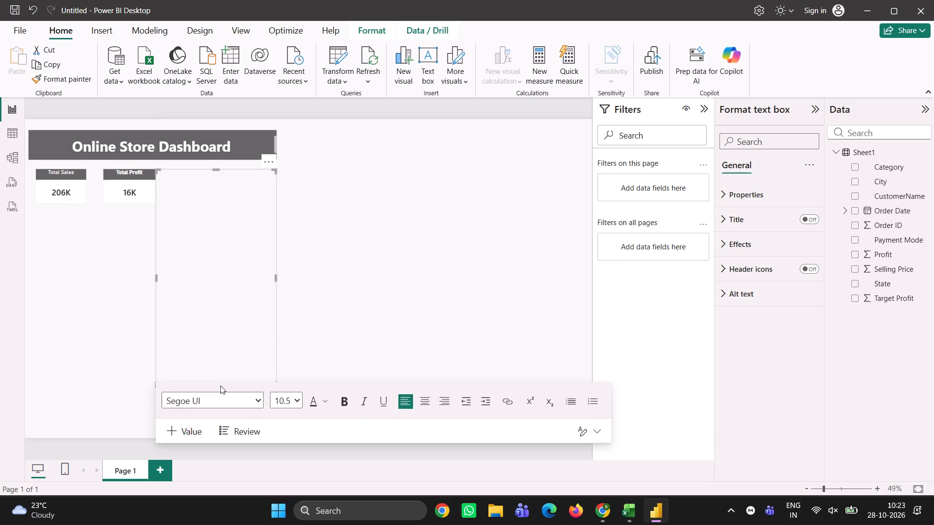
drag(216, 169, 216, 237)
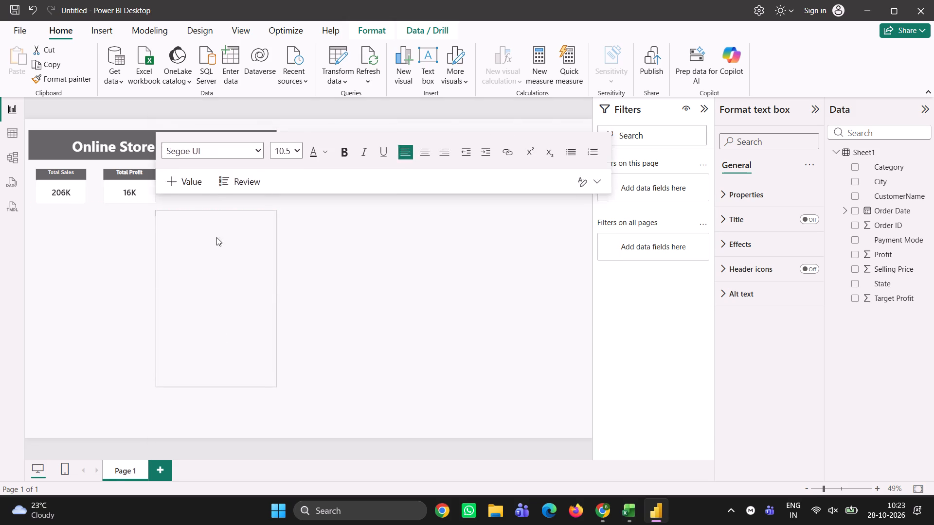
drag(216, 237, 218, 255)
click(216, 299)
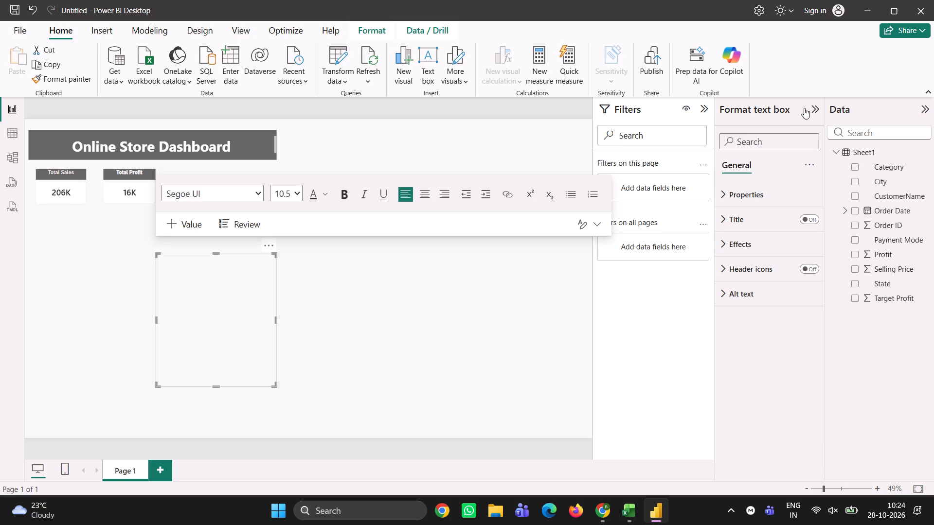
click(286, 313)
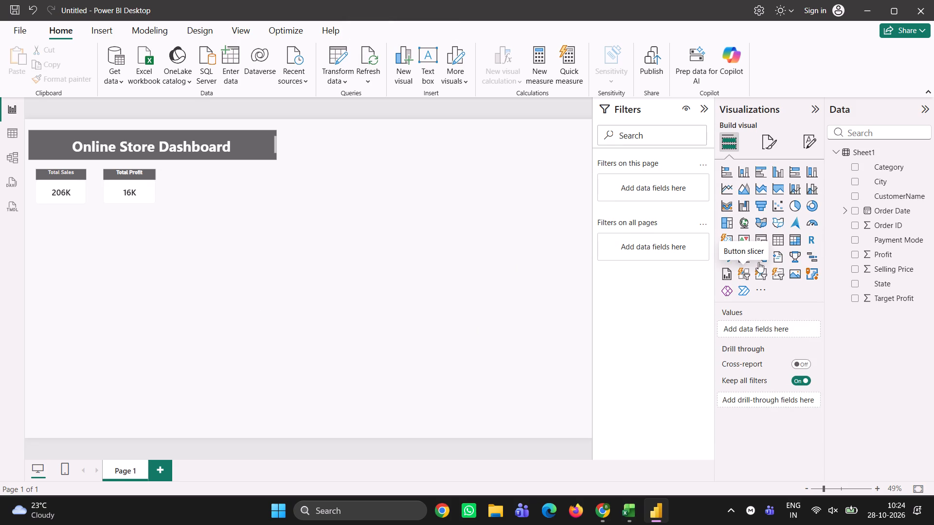
Insert a line and clustered column chart and move it to the open area below the title and cards.
click(817, 186)
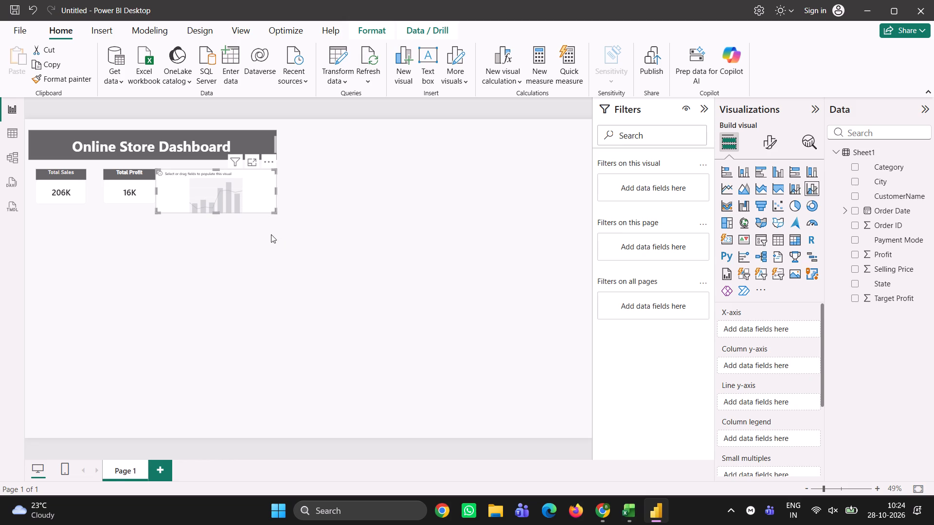
click(189, 175)
drag(194, 178, 241, 253)
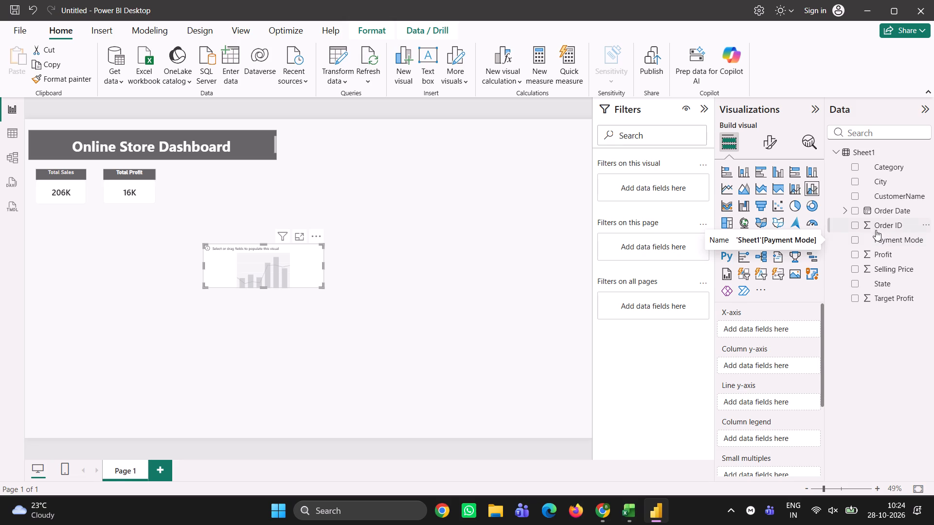
Plot the count of Order ID in the chart's columns against the Order Date hierarchy on the x-axis.
click(855, 210)
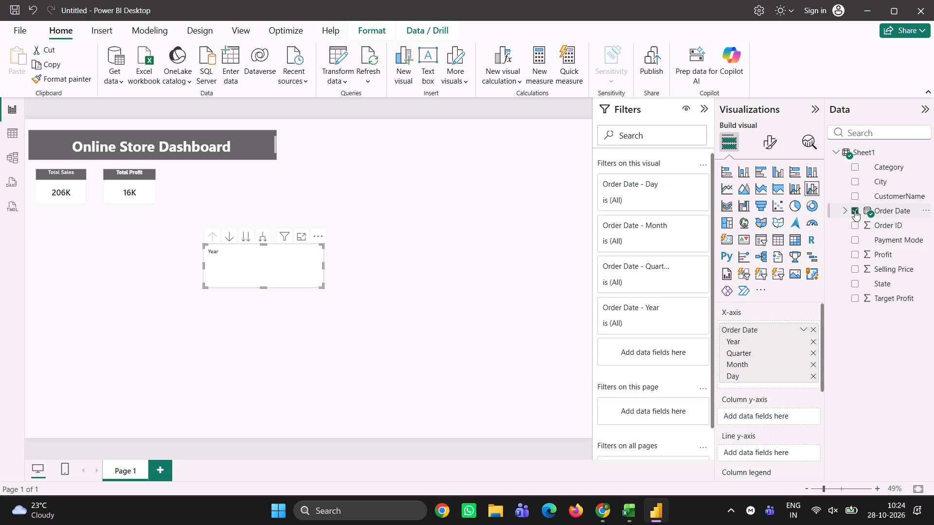
click(855, 210)
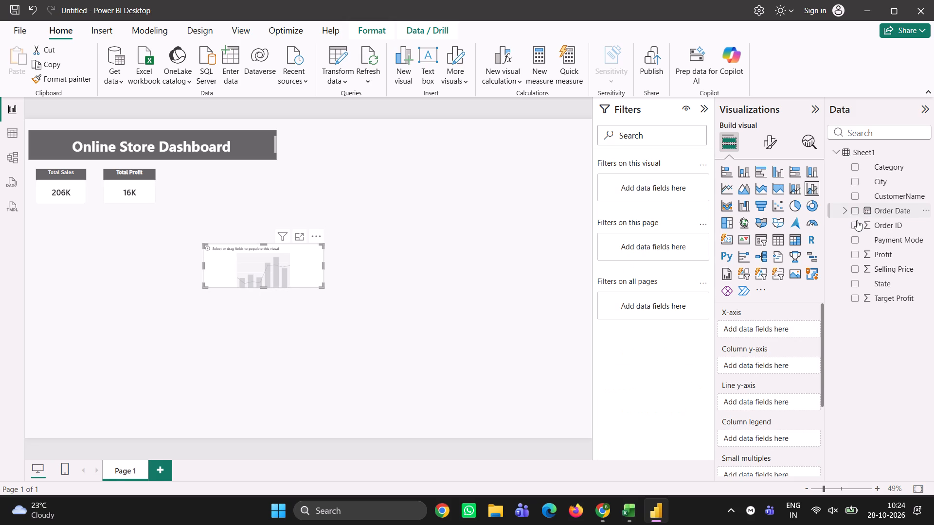
click(857, 224)
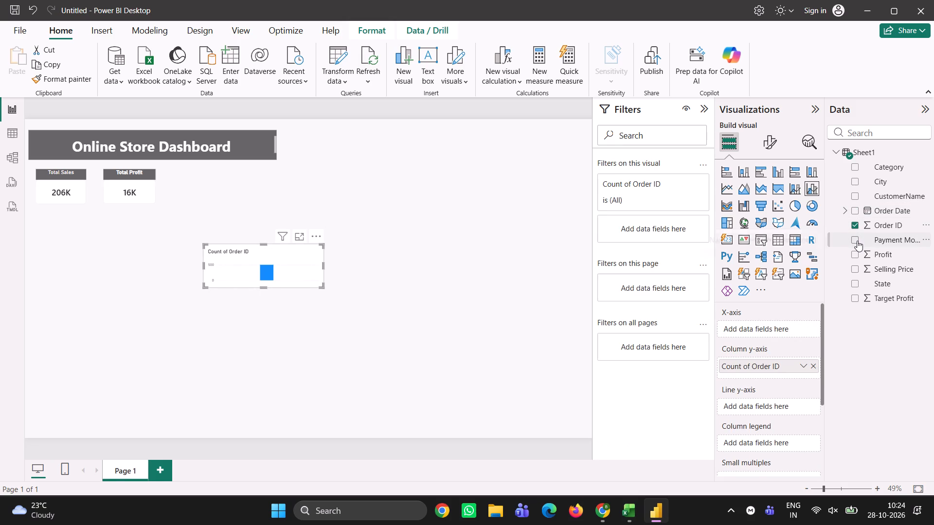
click(848, 210)
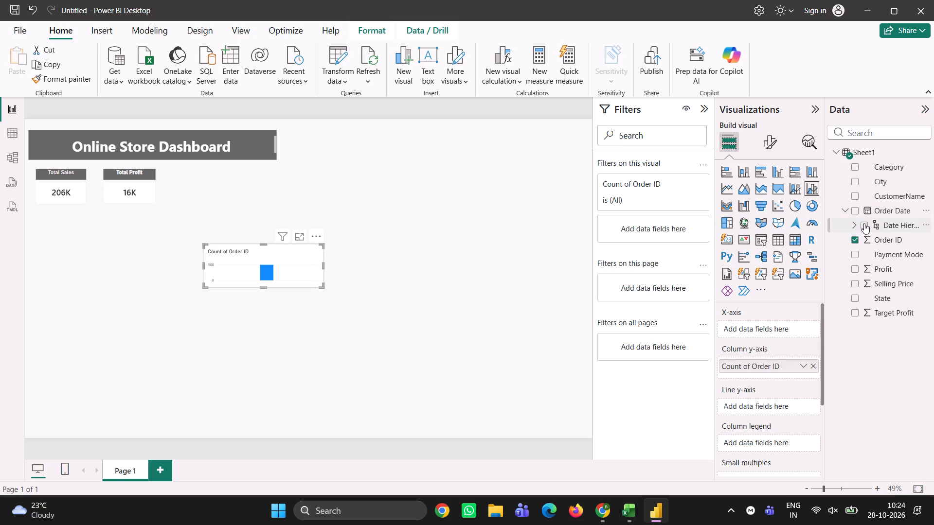
click(864, 223)
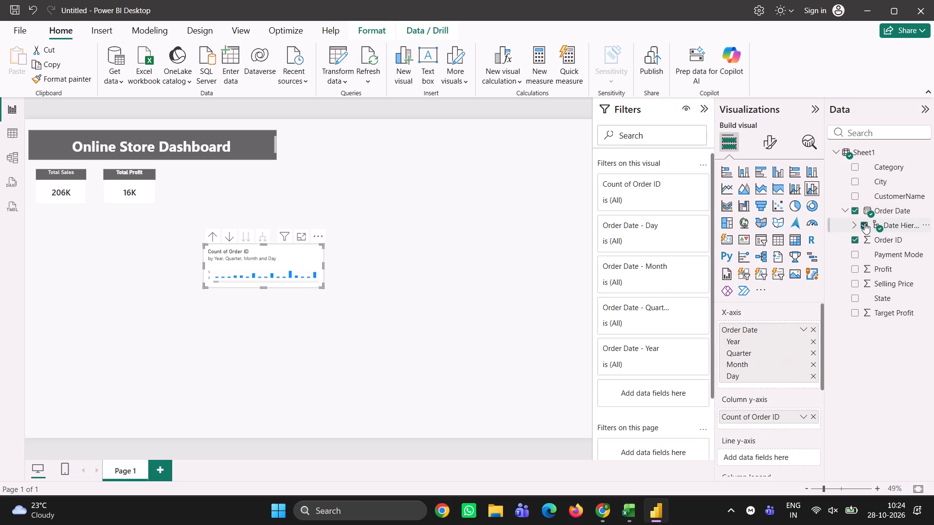
Make the Order ID chart taller by extending its lower edge down the page.
drag(320, 283, 325, 310)
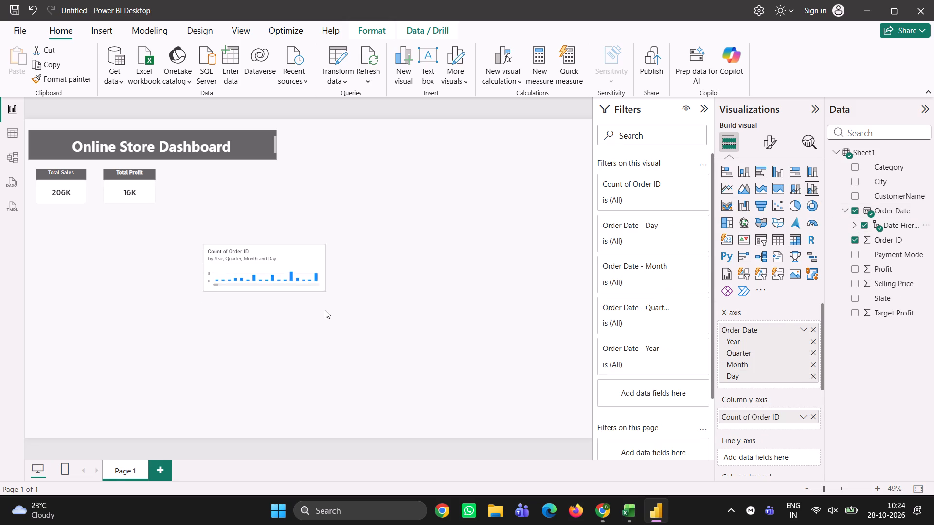
drag(325, 310, 323, 350)
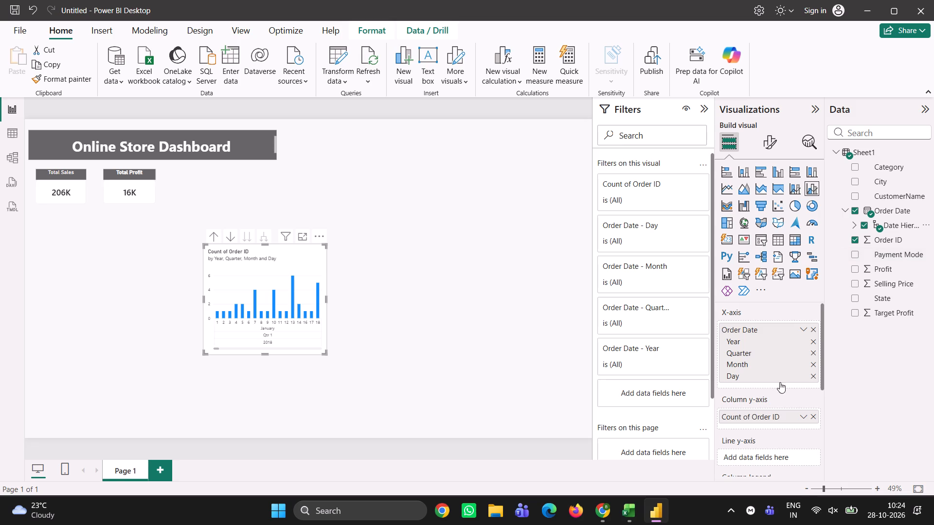
Remove Day, Month and Year from the chart's Order Date hierarchy, keeping only Quarter on the x-axis.
scroll(752, 384, down, 2)
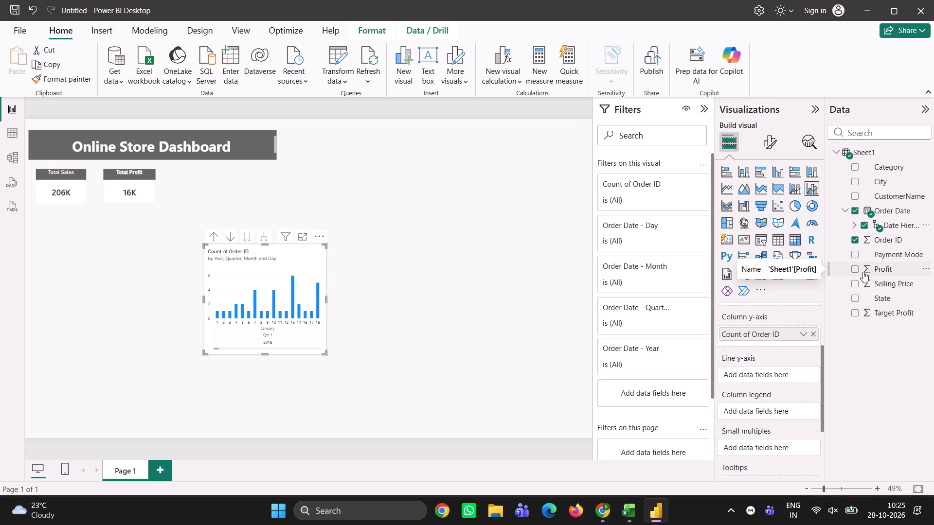
click(855, 224)
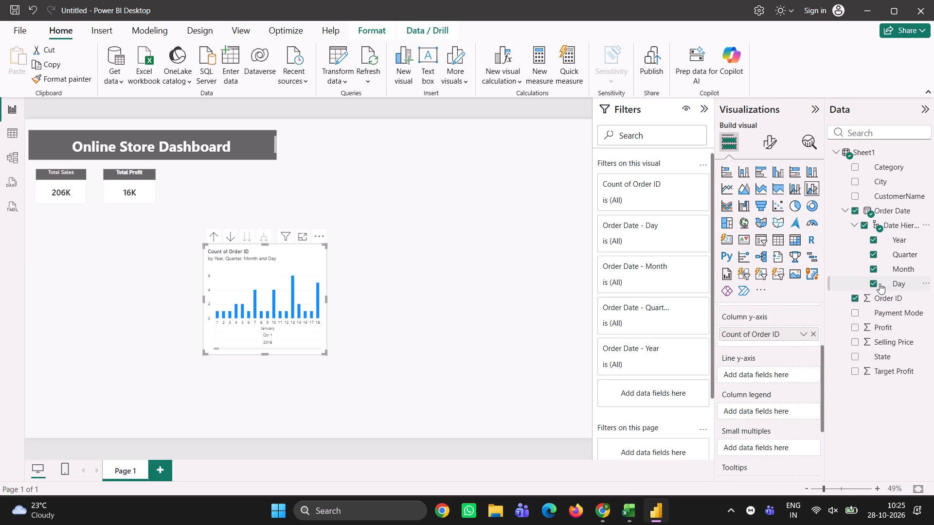
click(874, 282)
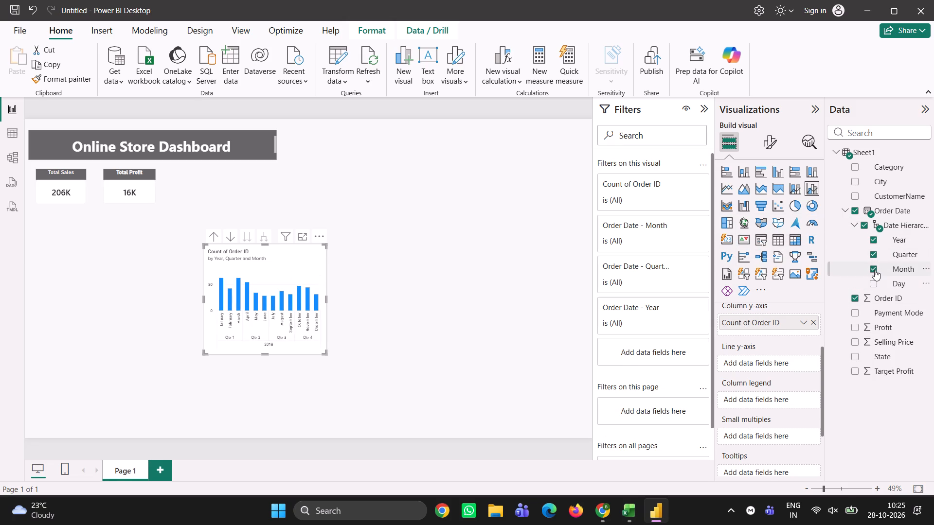
click(875, 271)
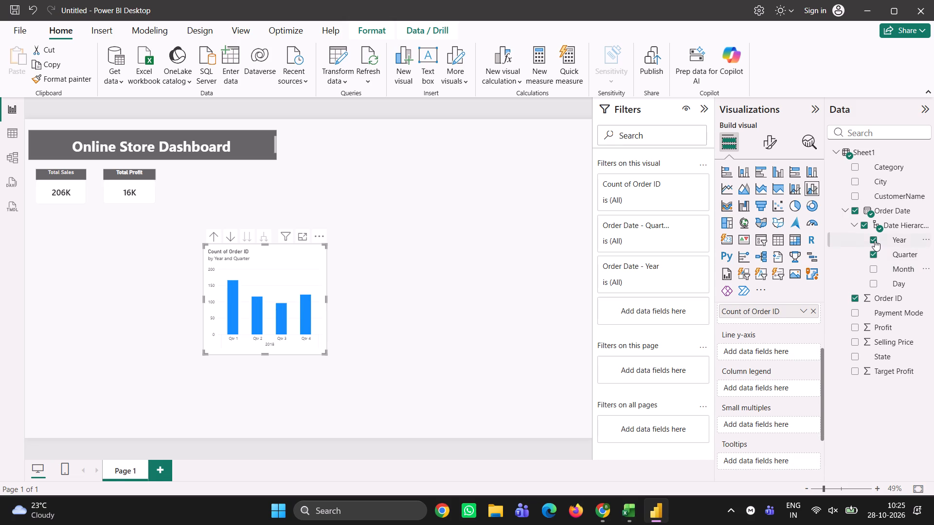
click(875, 239)
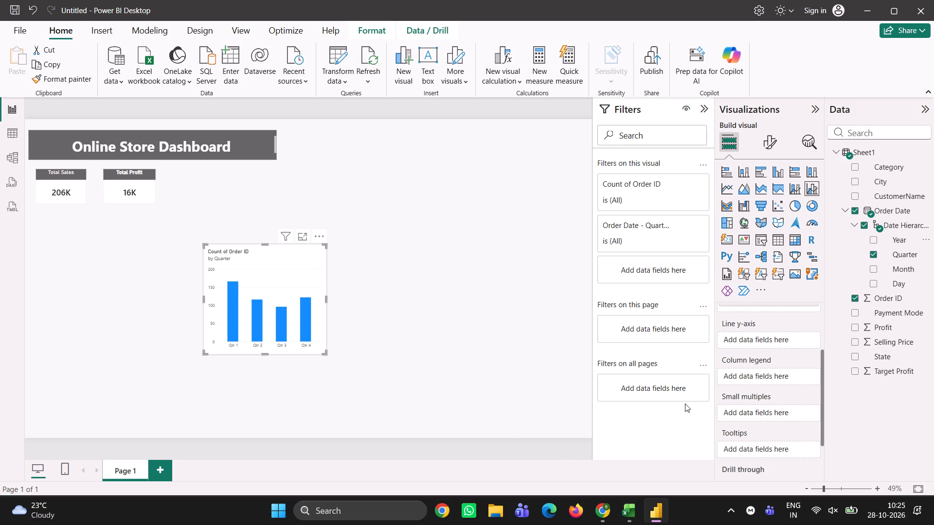
Add the Profit and Selling Price fields to the chart's column y-axis.
click(855, 328)
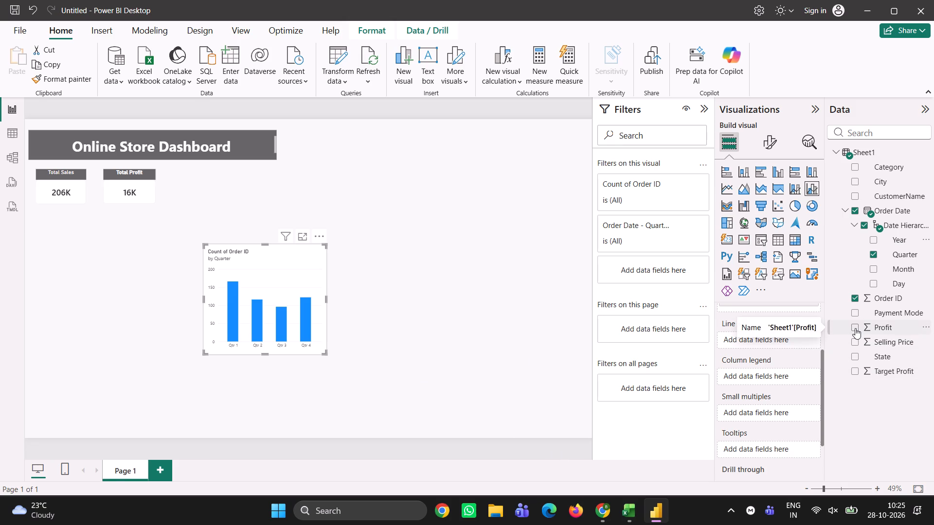
click(857, 340)
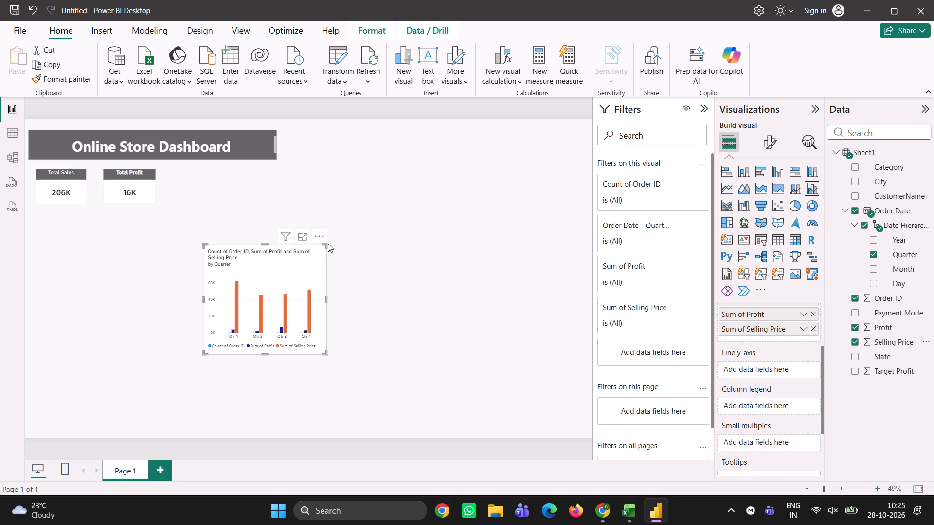
Enlarge the quarterly column chart up and to the right, with its top edge reaching over the dashboard title.
drag(327, 245, 469, 153)
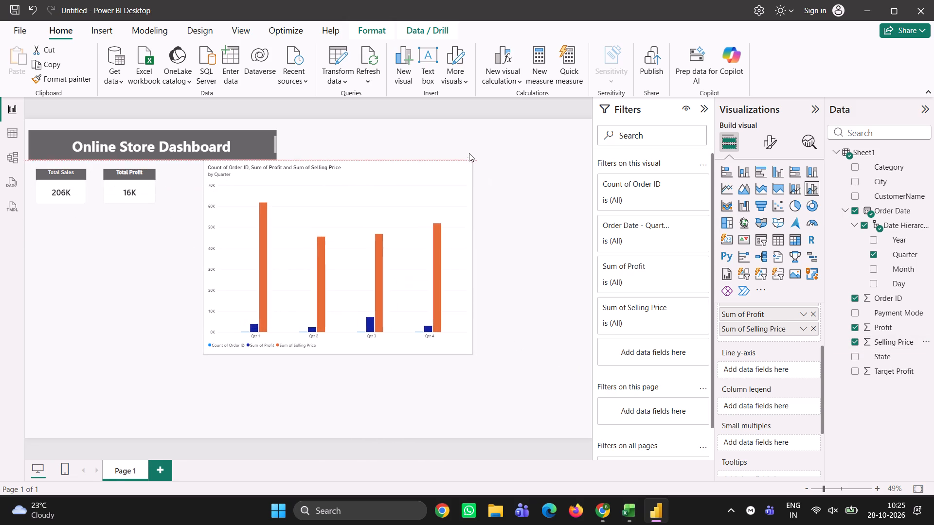
drag(469, 153, 467, 149)
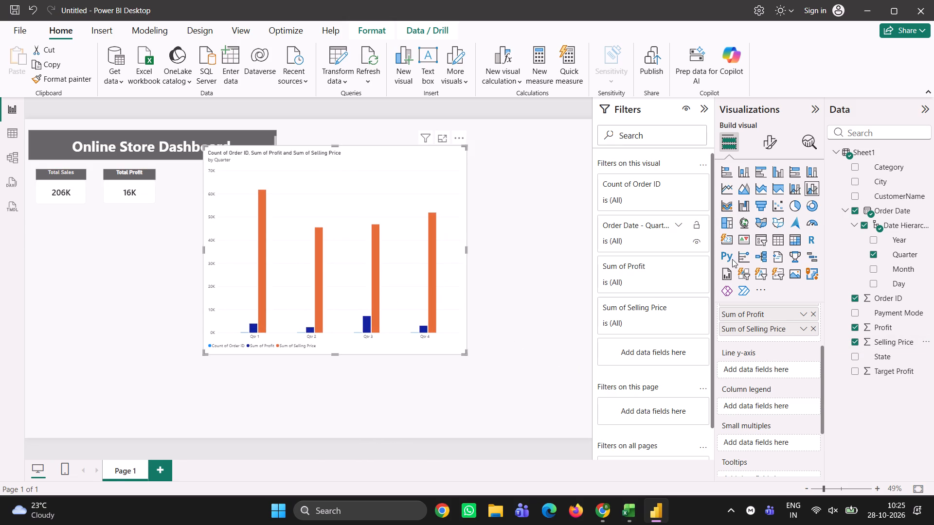
Remove the Order ID count, Selling Price and Profit fields from the quarterly chart's column y-axis.
scroll(786, 322, down, 1)
scroll(786, 322, up, 3)
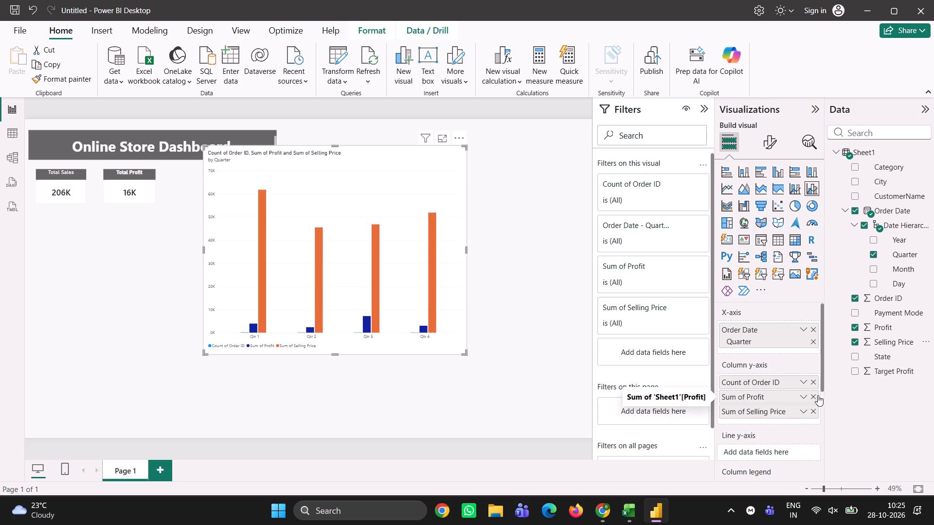
click(815, 382)
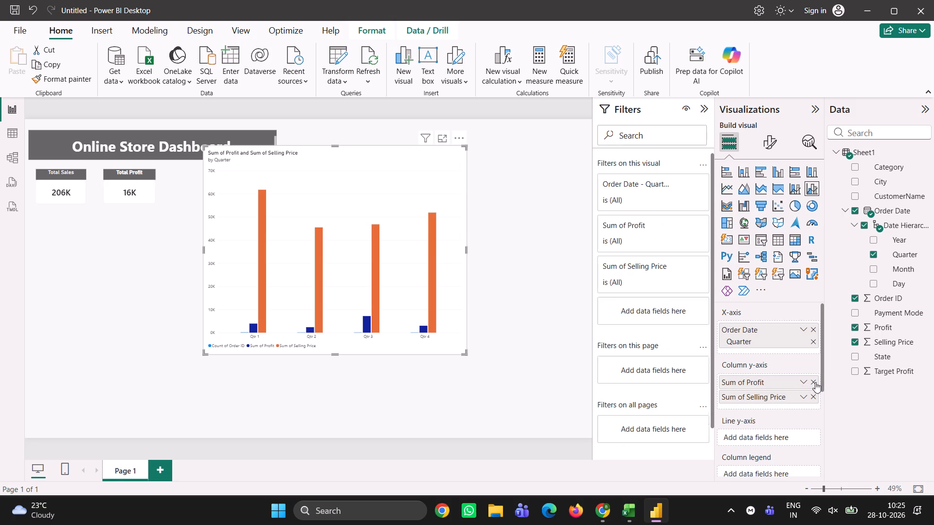
click(811, 402)
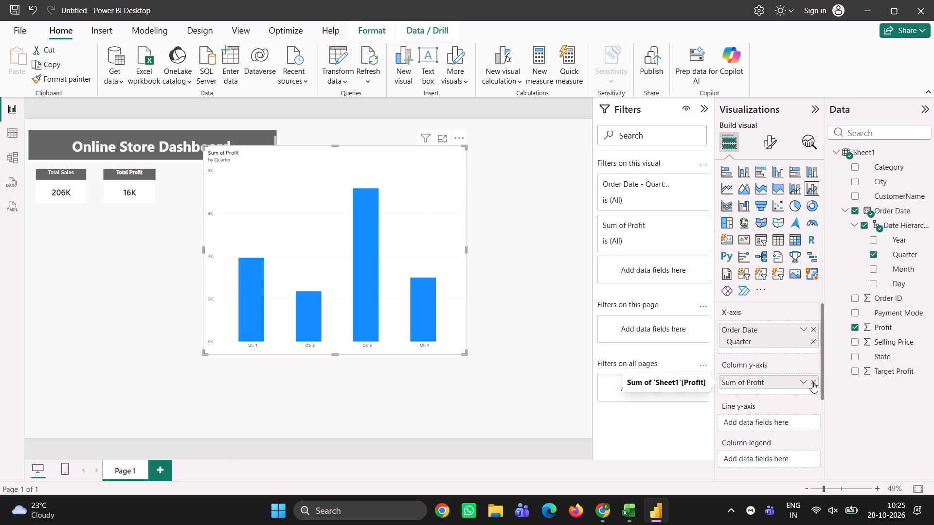
click(812, 382)
Add the Selling Price field to the quarterly chart's empty column y-axis.
drag(888, 338, 823, 372)
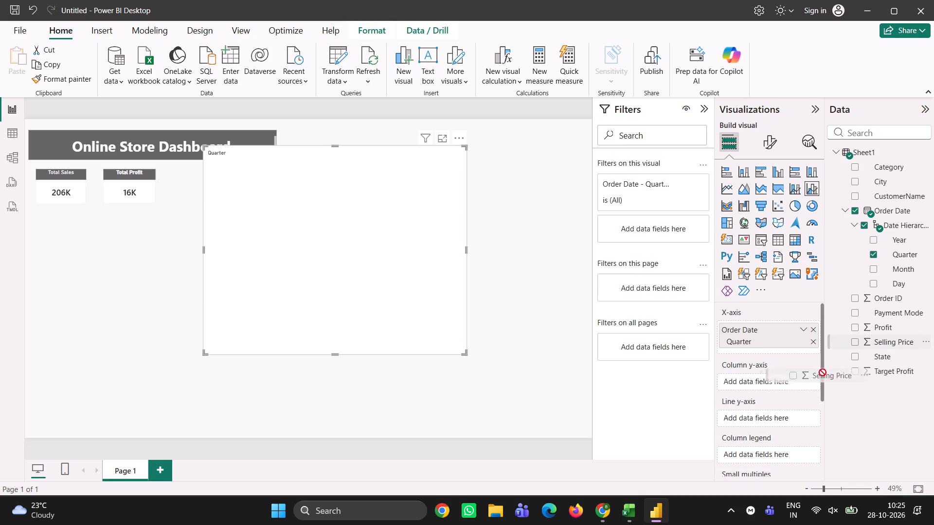
drag(823, 372, 787, 374)
click(787, 374)
drag(893, 339, 767, 378)
click(767, 378)
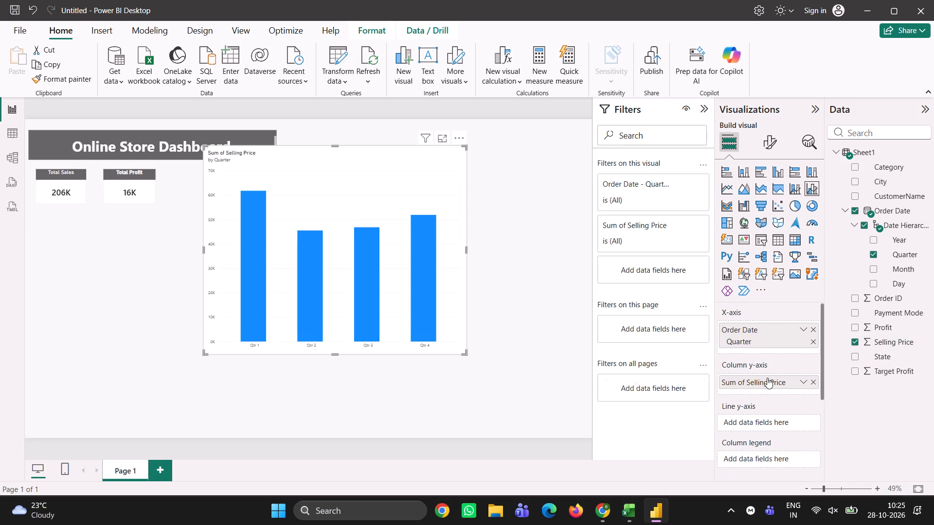
Add the Profit field to the chart's line y-axis so it plots as a line over the columns.
drag(885, 330, 762, 443)
drag(762, 443, 775, 421)
click(775, 421)
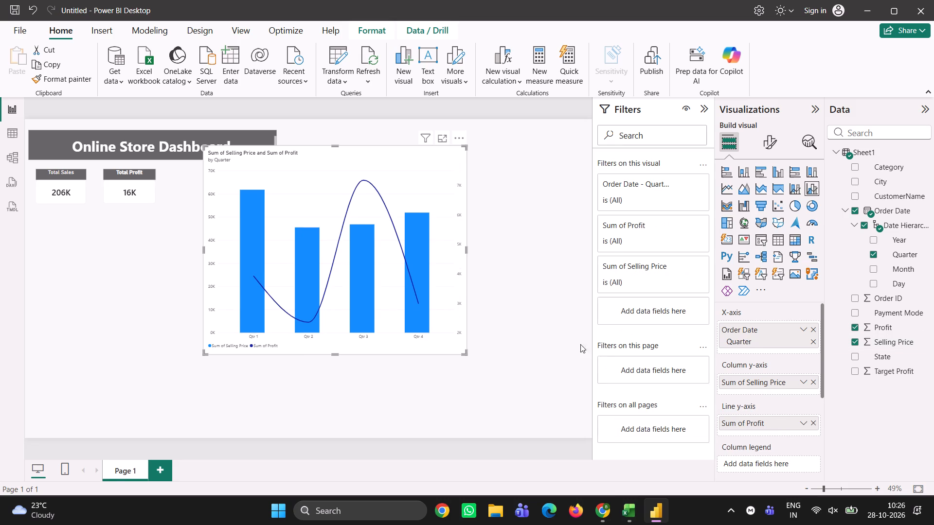
click(551, 335)
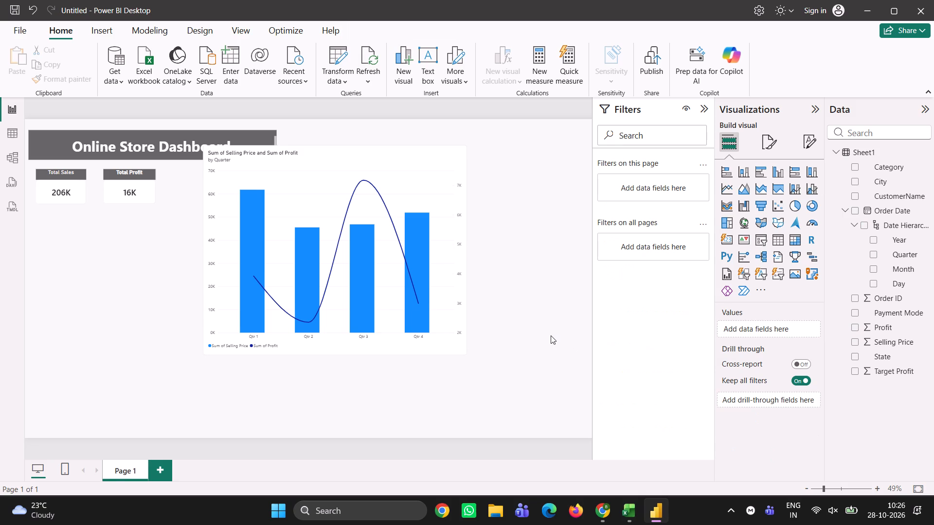
Shrink the combo chart from its upper-right corner to roughly half its width and height, clear of the dashboard title.
click(391, 277)
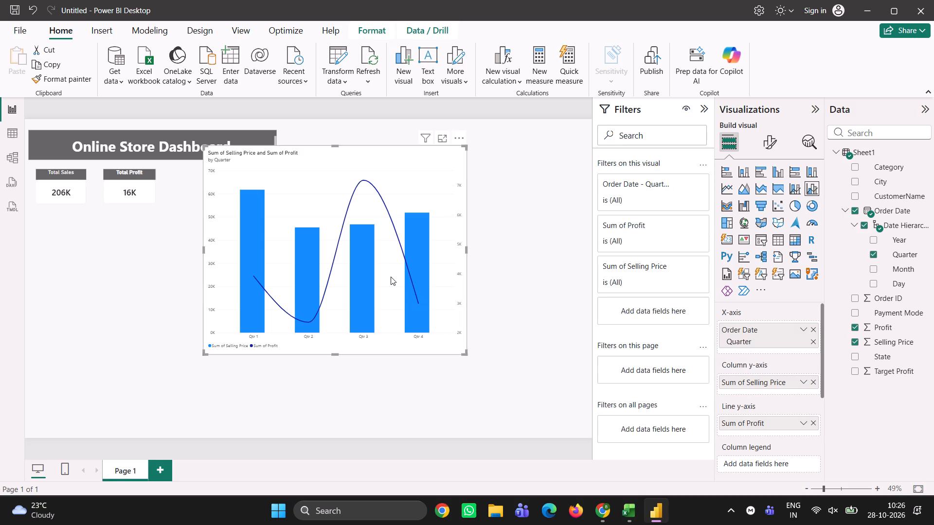
scroll(494, 281, left, 9)
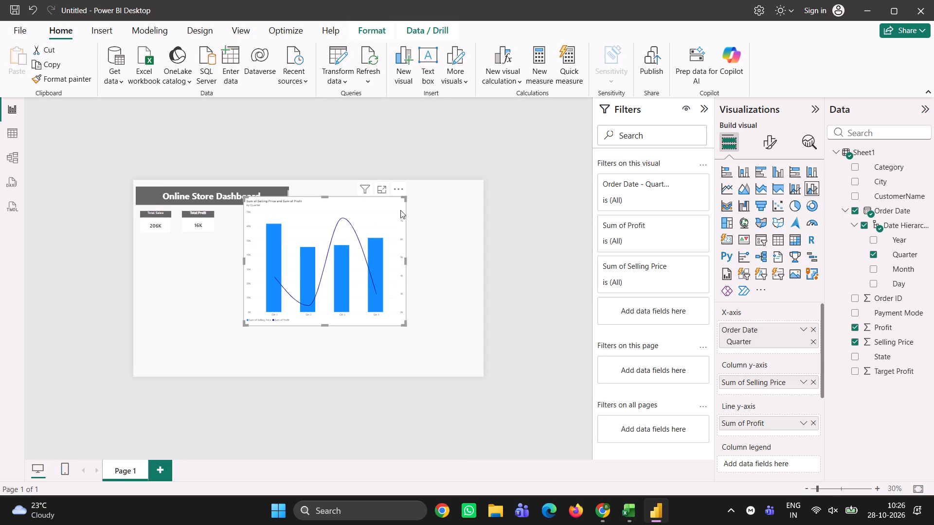
drag(406, 196, 318, 249)
click(318, 249)
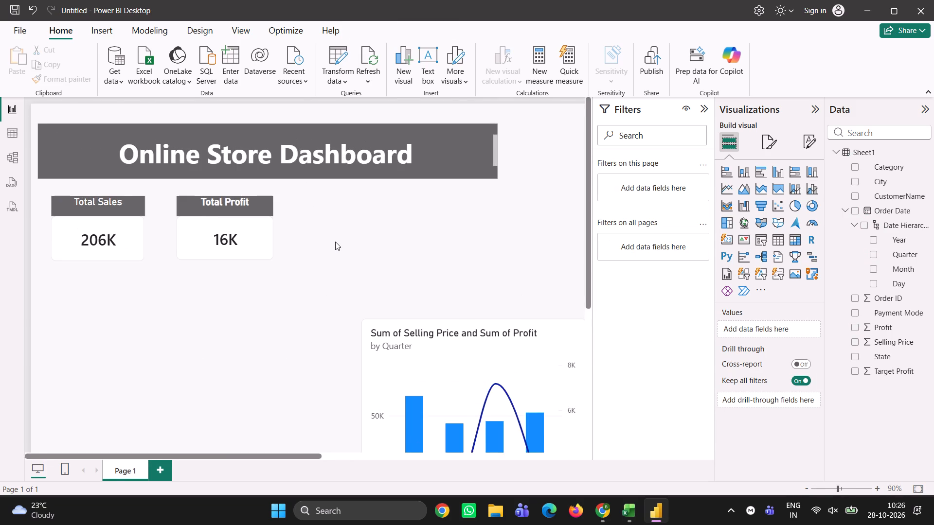
Move the combo chart to the page's left side, just below the Total Sales and Total Profit cards.
scroll(335, 242, down, 2)
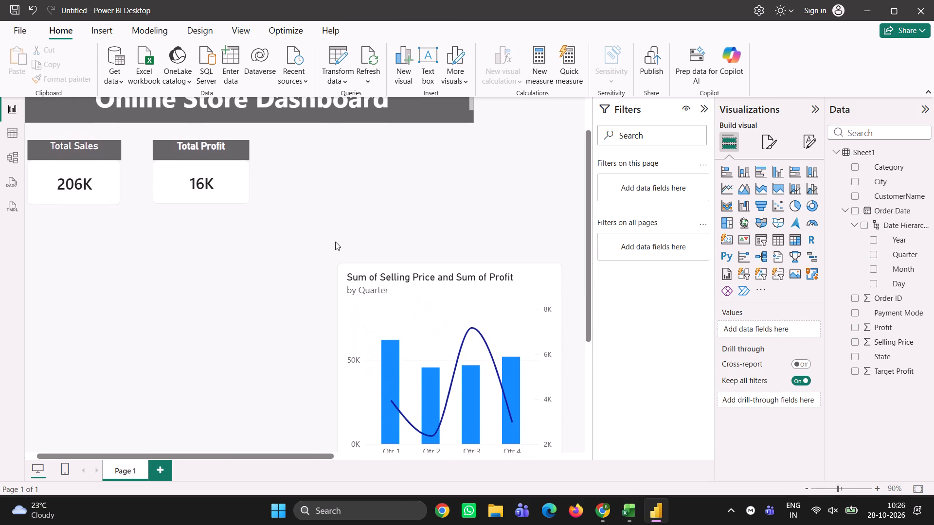
drag(406, 285, 121, 269)
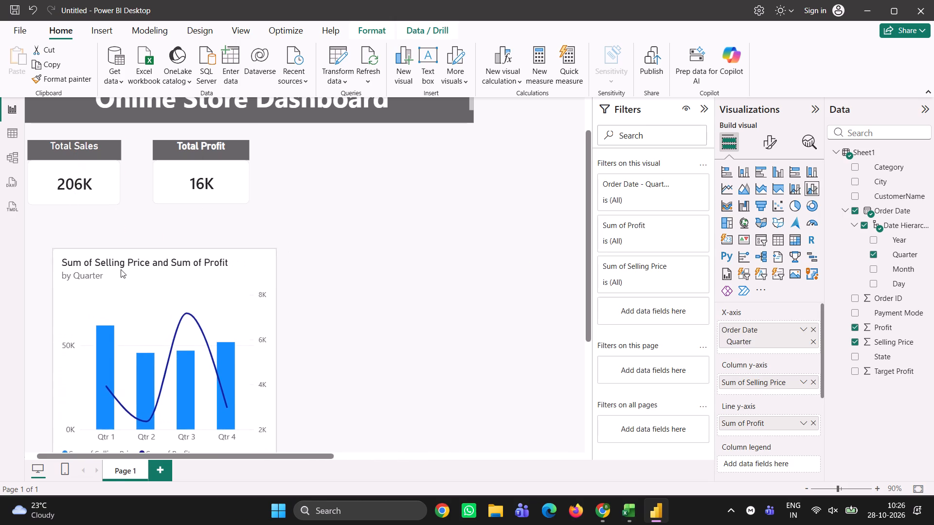
drag(121, 269, 109, 255)
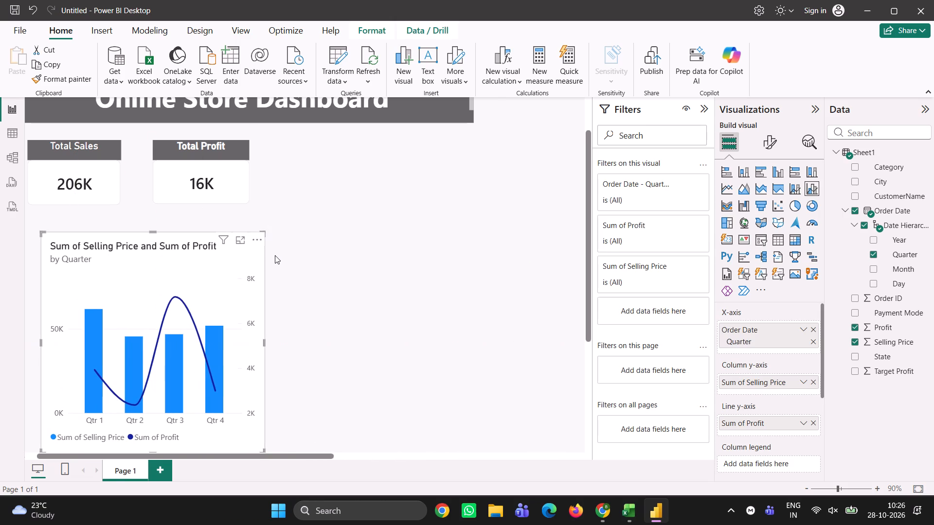
scroll(275, 255, right, 1)
scroll(275, 255, up, 1)
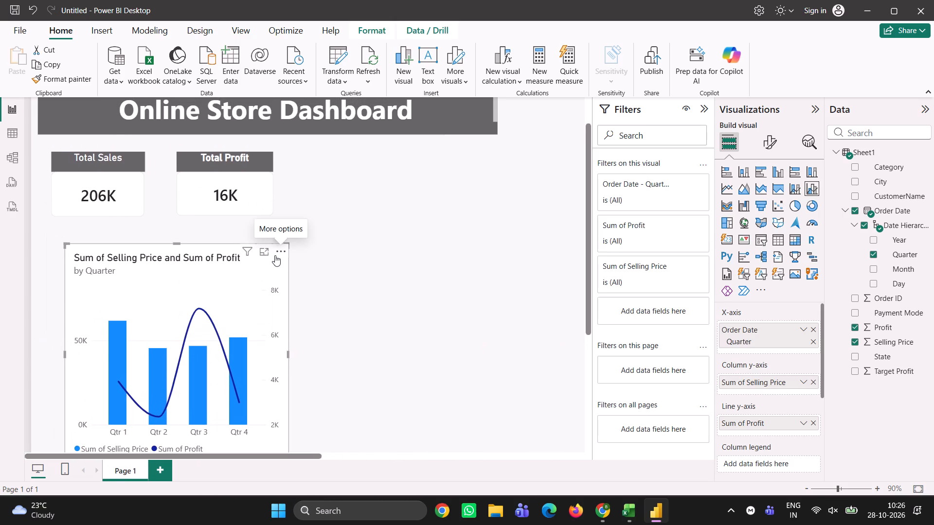
click(338, 238)
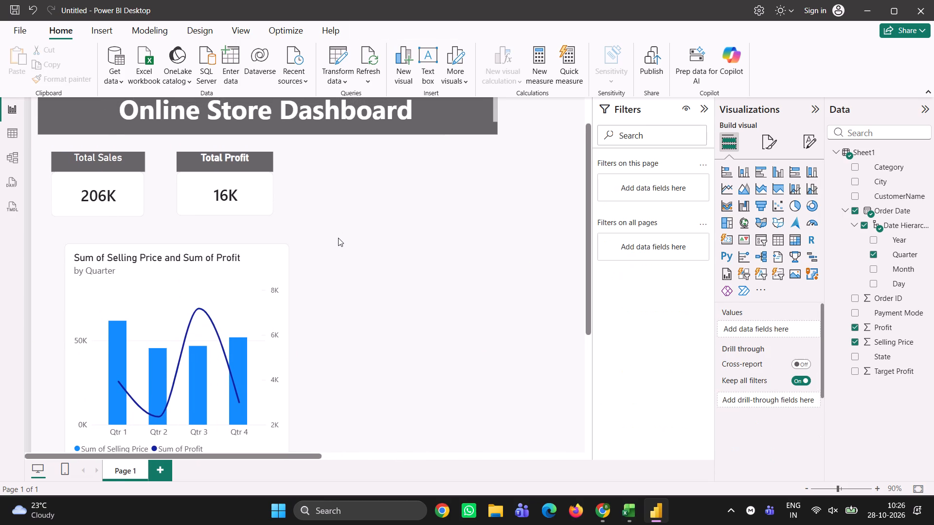
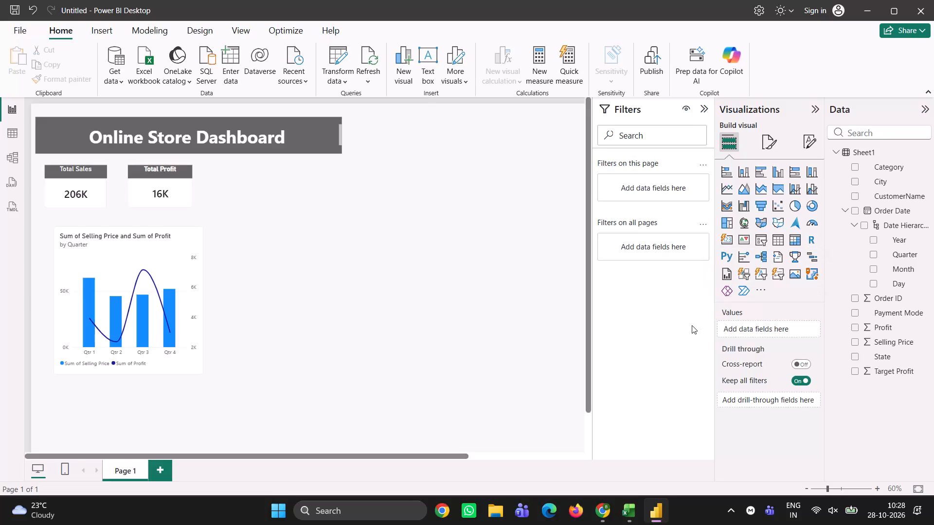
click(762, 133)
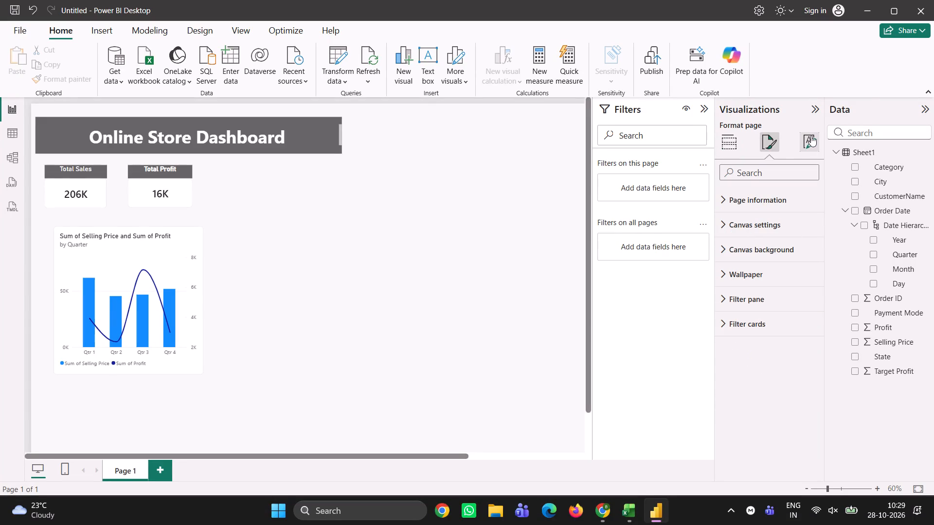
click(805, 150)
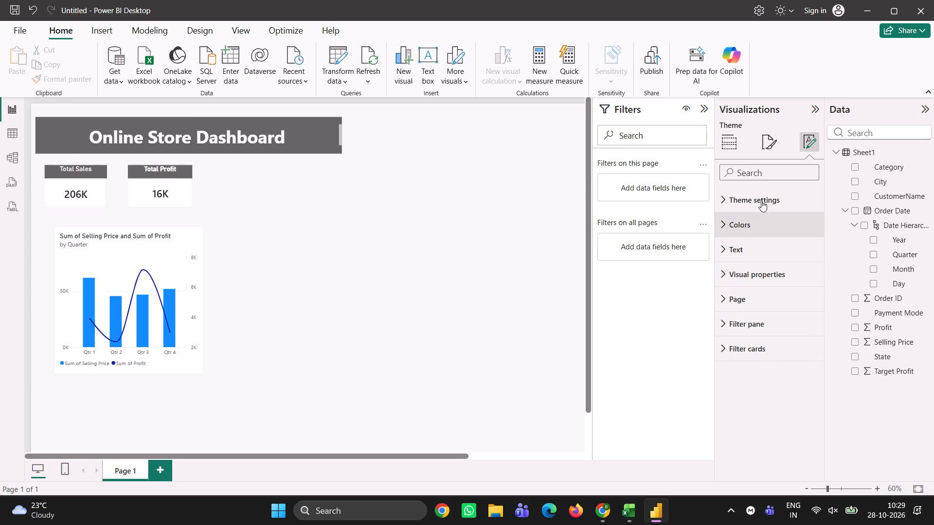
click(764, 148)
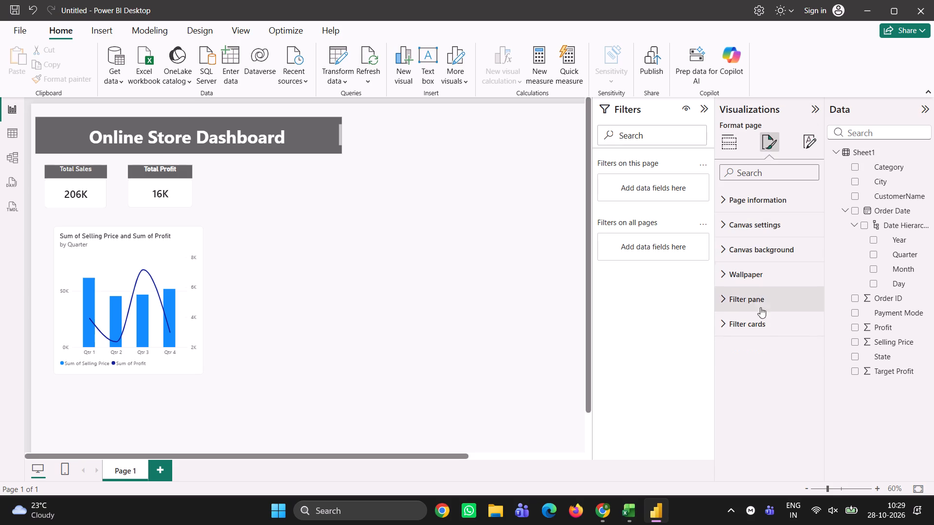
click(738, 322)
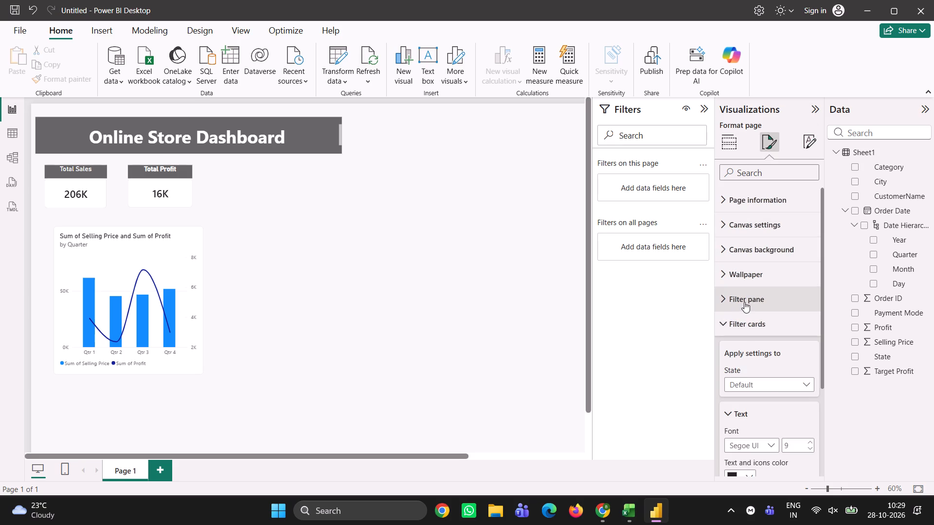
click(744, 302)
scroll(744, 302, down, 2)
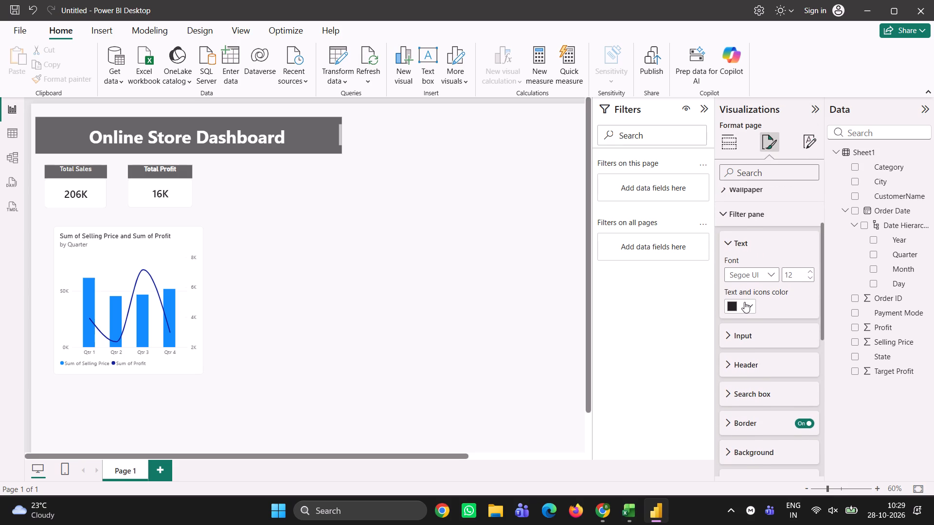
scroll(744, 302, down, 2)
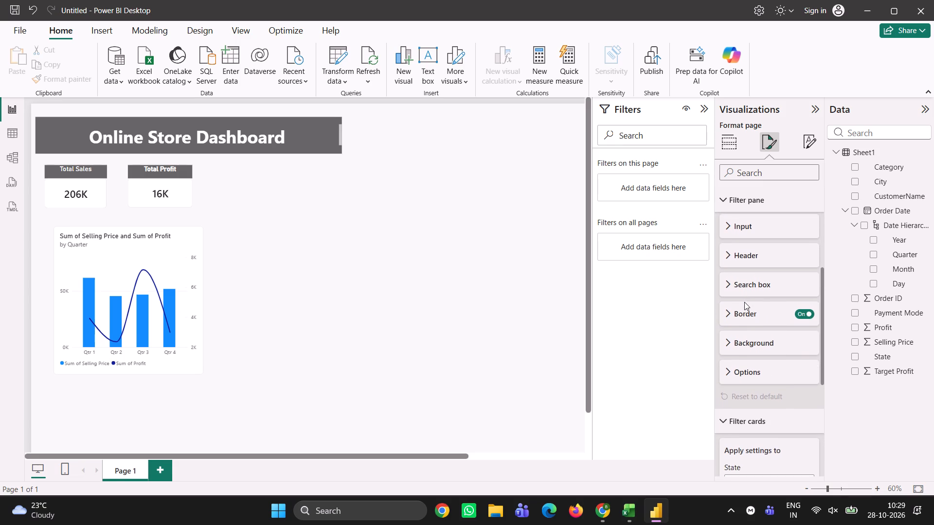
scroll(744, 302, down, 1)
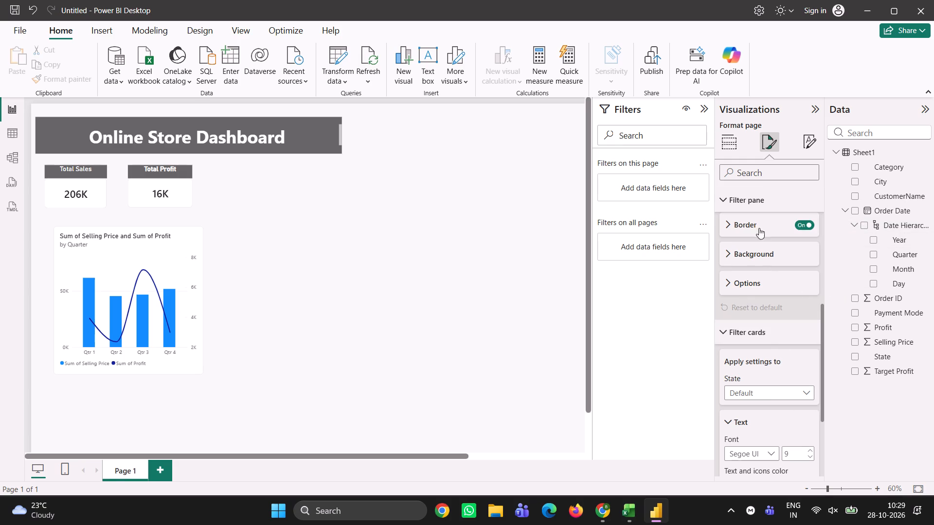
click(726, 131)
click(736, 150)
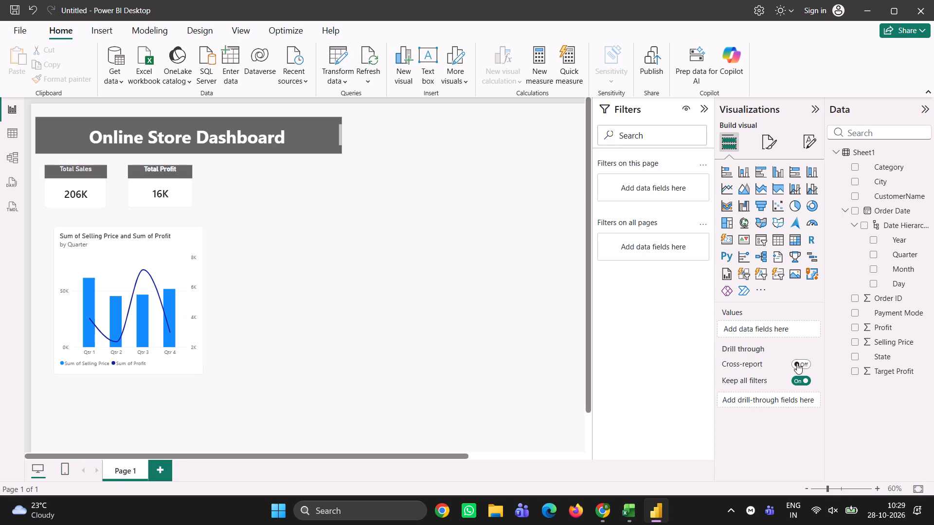
Turn on markers for all categories on the quarterly combo chart's line.
click(180, 348)
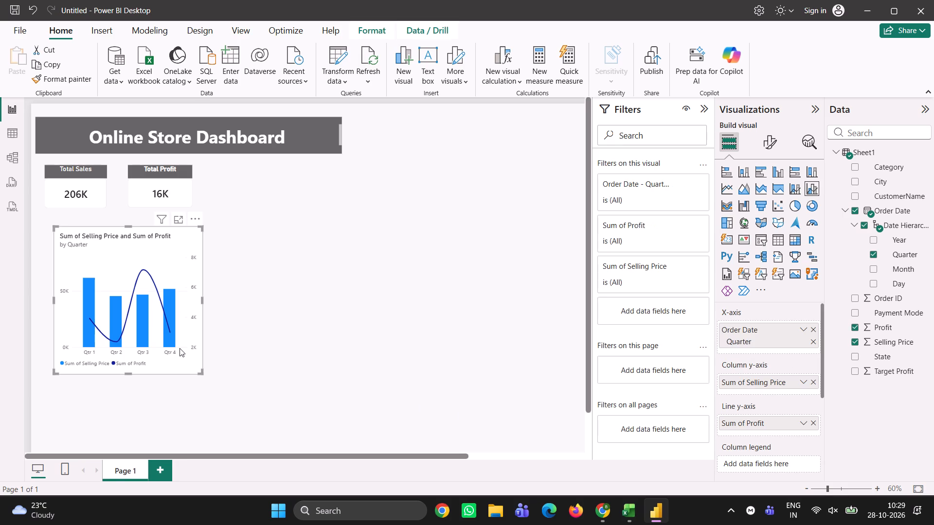
scroll(777, 405, down, 2)
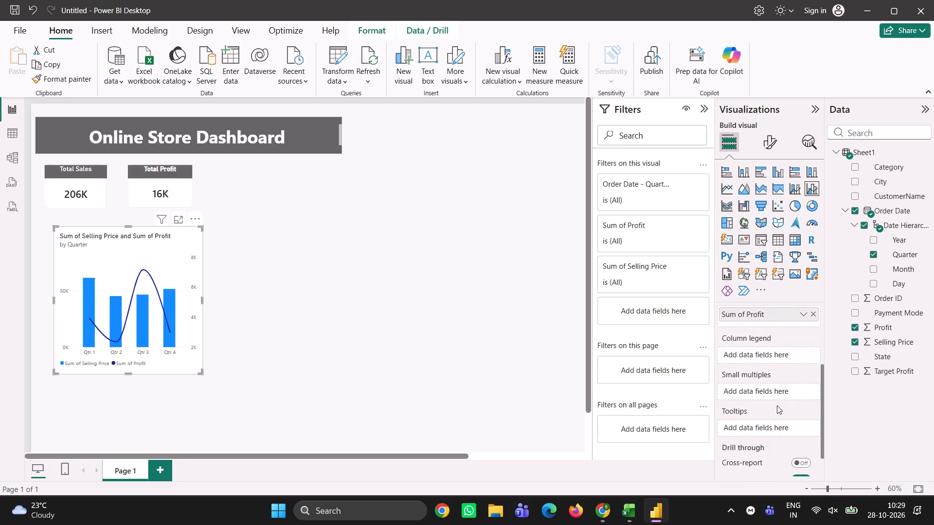
scroll(777, 405, down, 4)
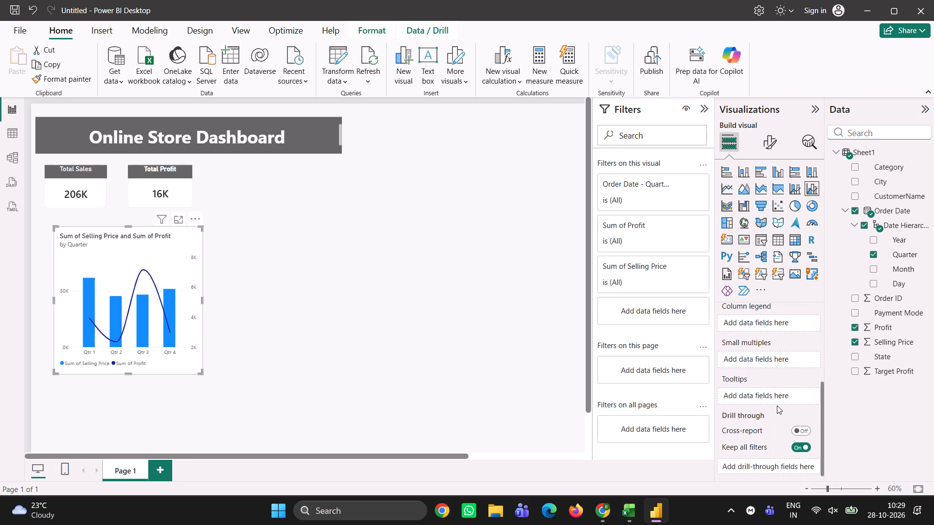
scroll(777, 405, up, 5)
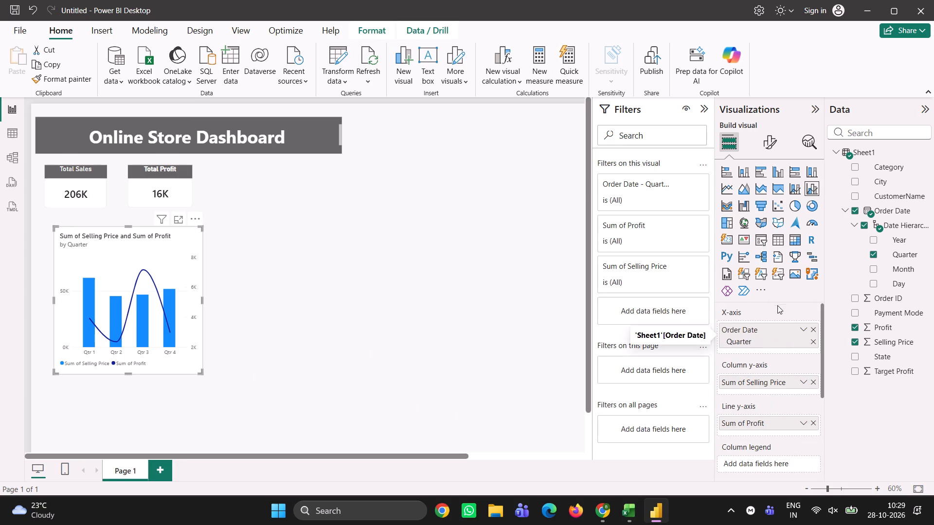
click(772, 141)
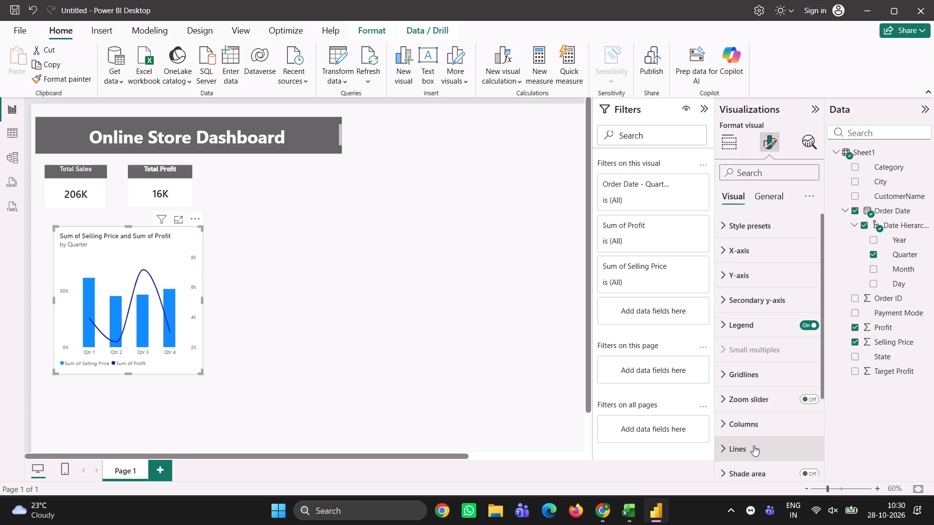
scroll(754, 445, down, 2)
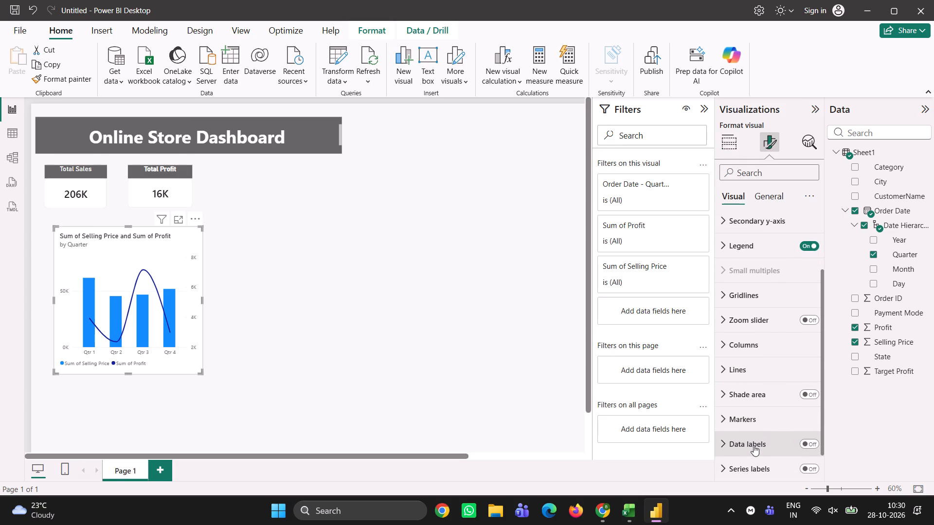
click(746, 419)
scroll(779, 459, down, 1)
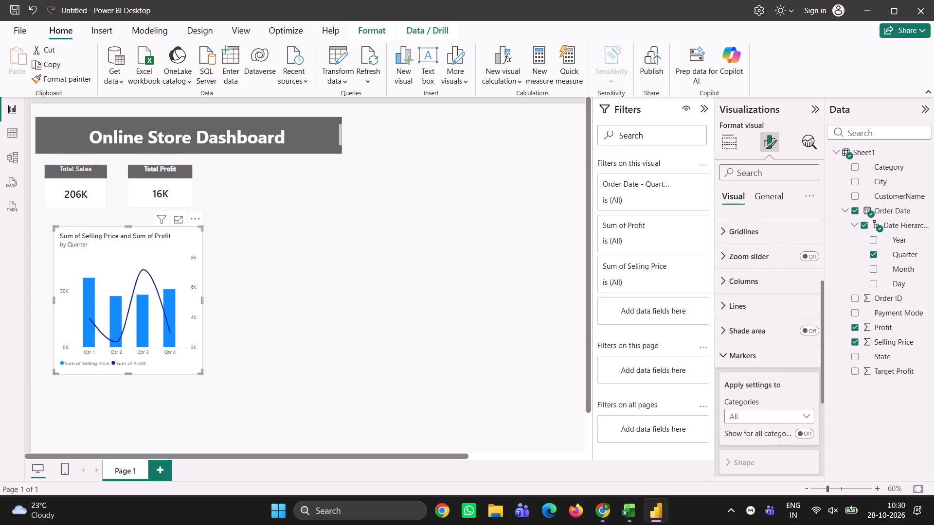
click(801, 429)
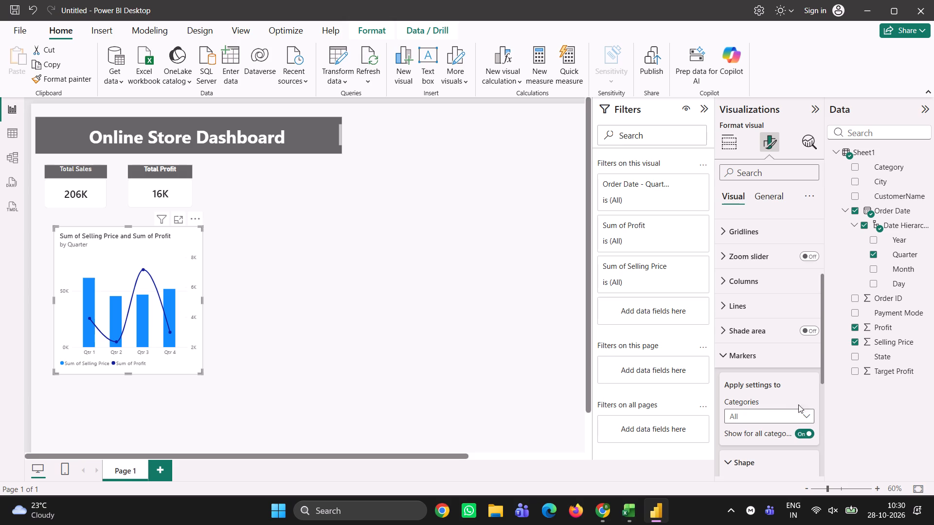
Change the line's marker shape to a diamond.
scroll(794, 418, down, 1)
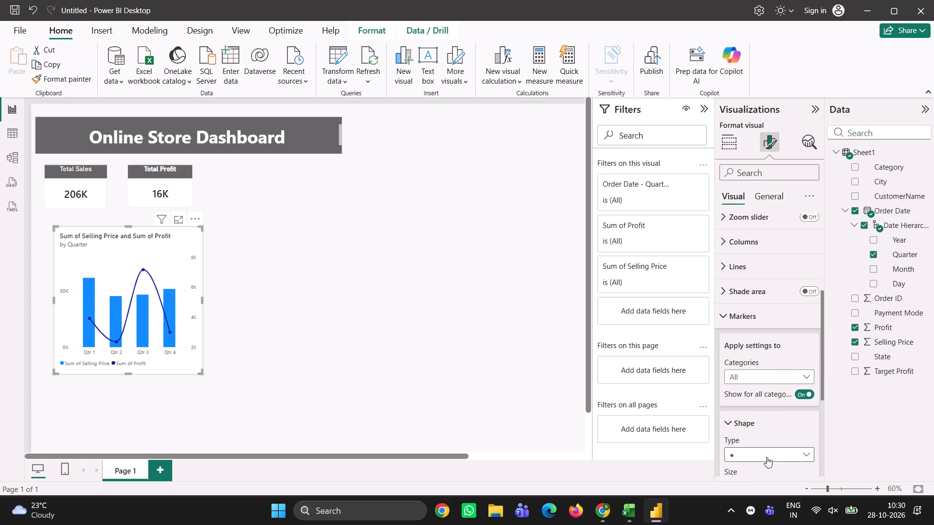
scroll(767, 457, down, 1)
click(810, 390)
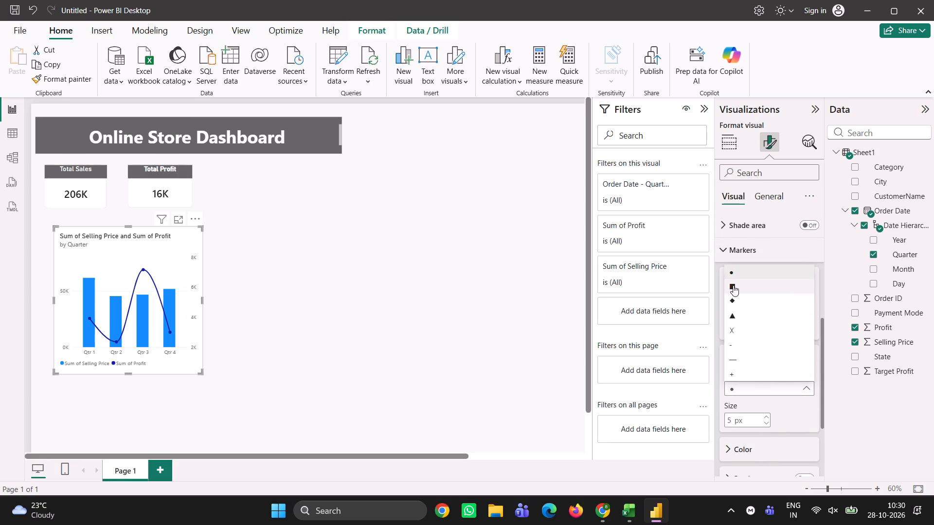
click(733, 302)
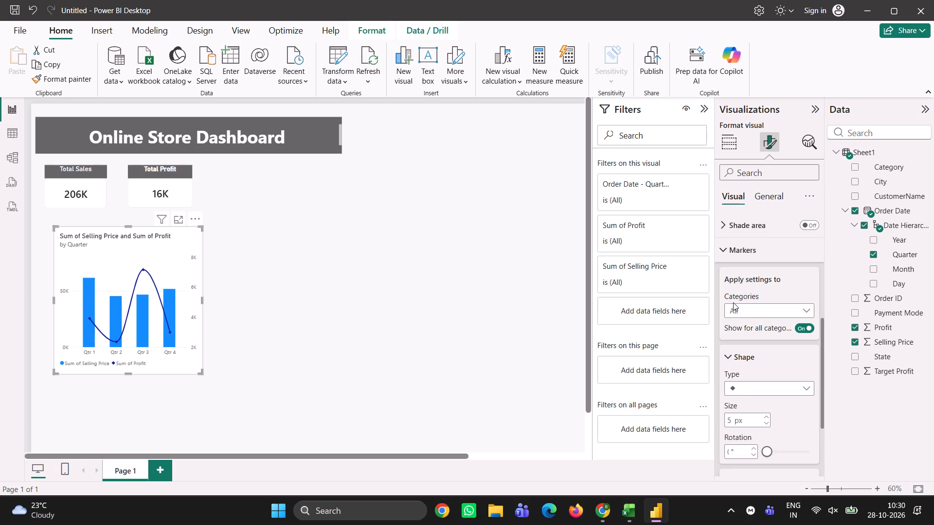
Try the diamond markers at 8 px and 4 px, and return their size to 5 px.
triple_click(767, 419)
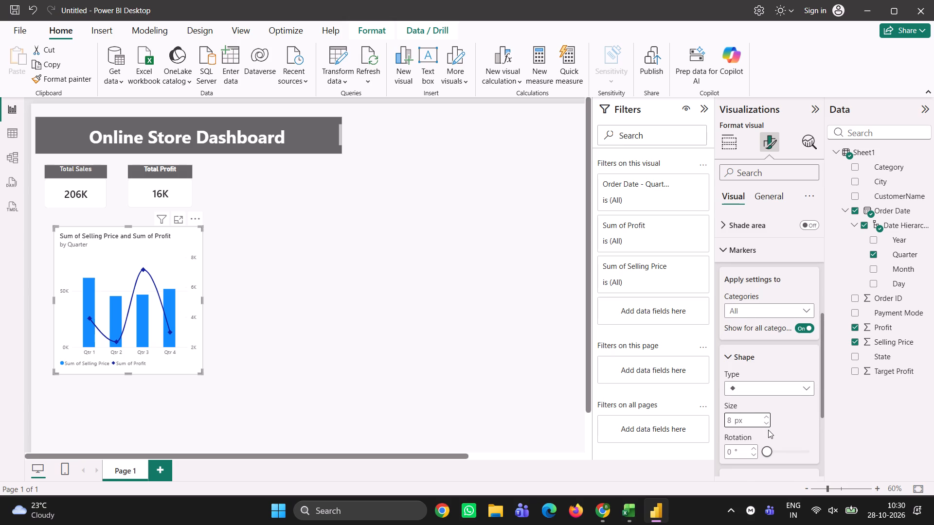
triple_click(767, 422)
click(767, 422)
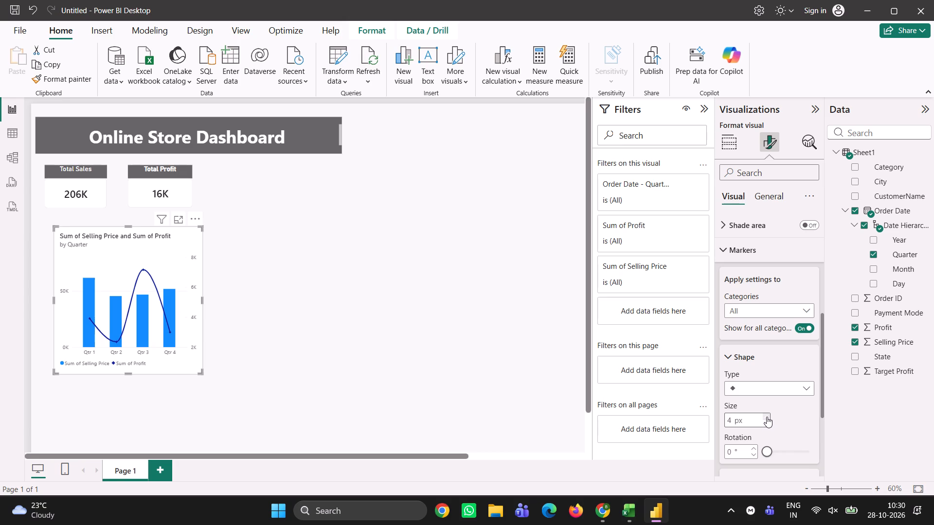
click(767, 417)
Set the diamond markers' rotation to 23°.
scroll(767, 417, down, 1)
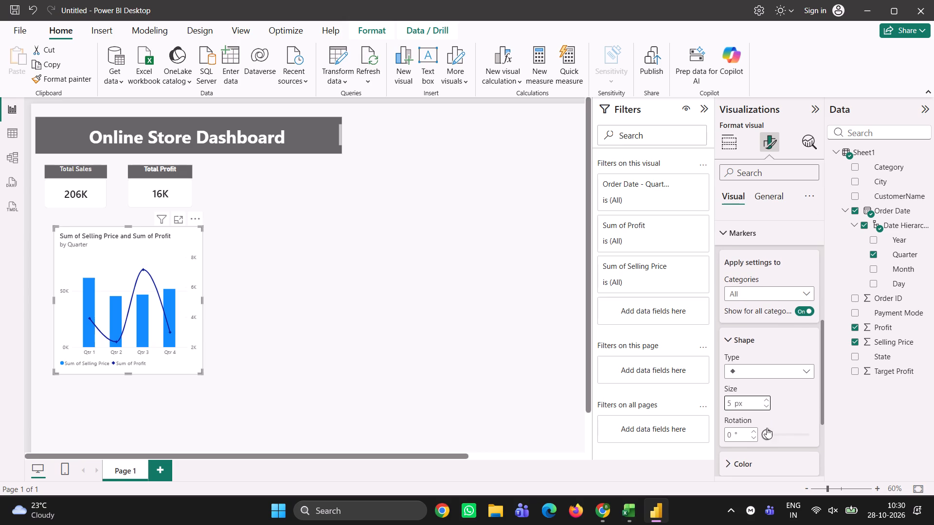
triple_click(754, 433)
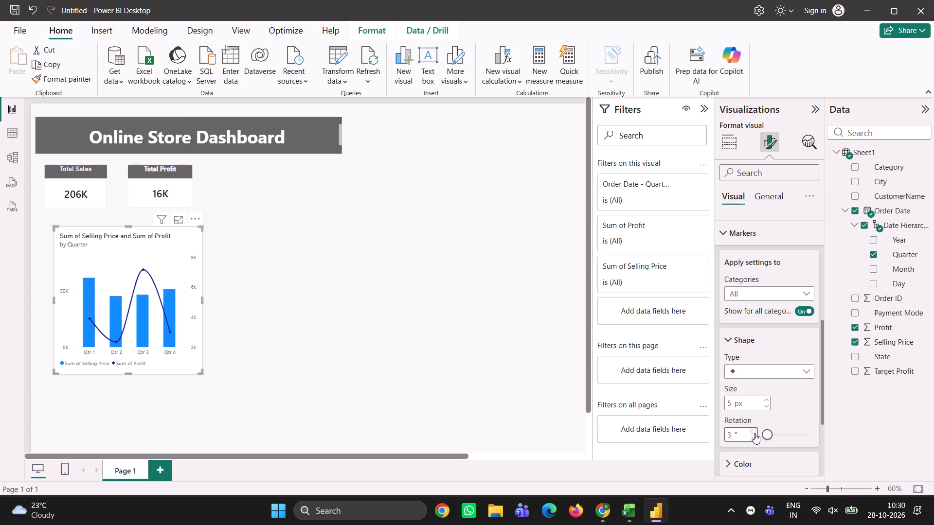
triple_click(754, 433)
triple_click(754, 433)
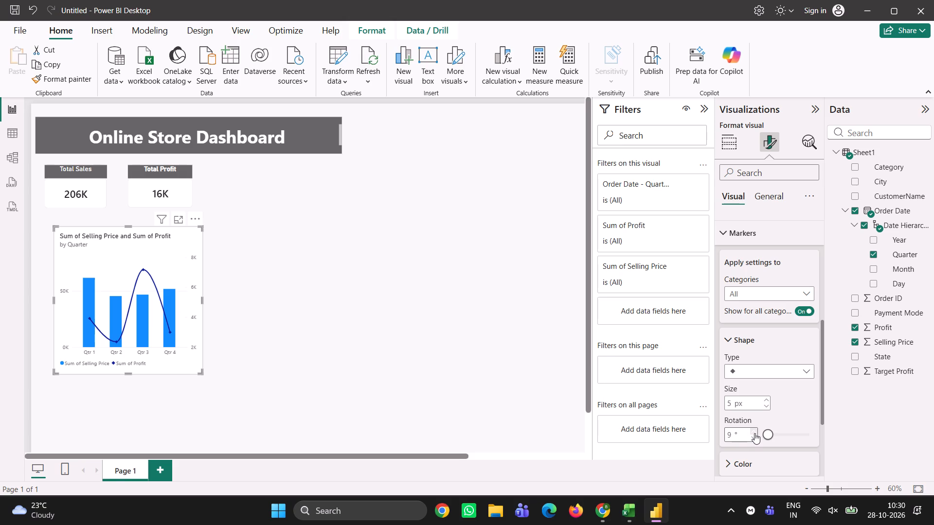
triple_click(754, 433)
triple_click(754, 433)
double_click(754, 433)
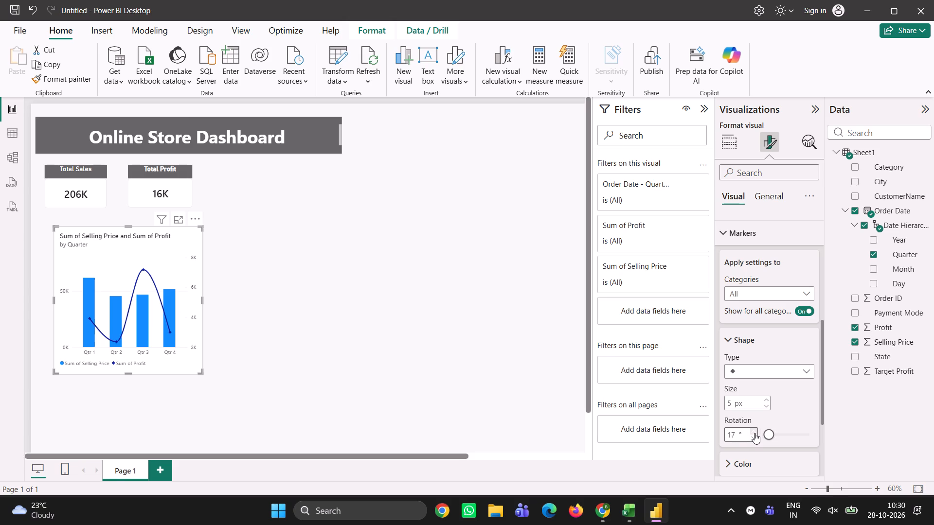
click(754, 433)
triple_click(754, 433)
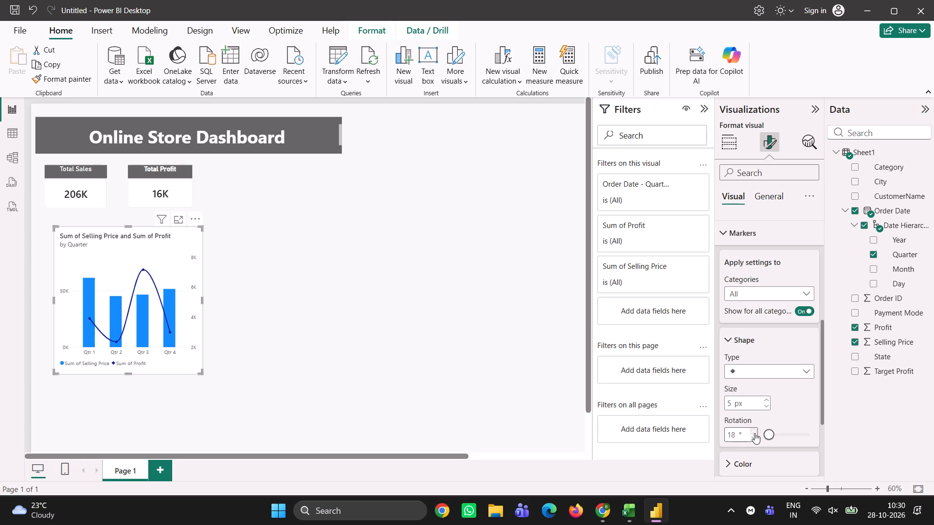
double_click(754, 433)
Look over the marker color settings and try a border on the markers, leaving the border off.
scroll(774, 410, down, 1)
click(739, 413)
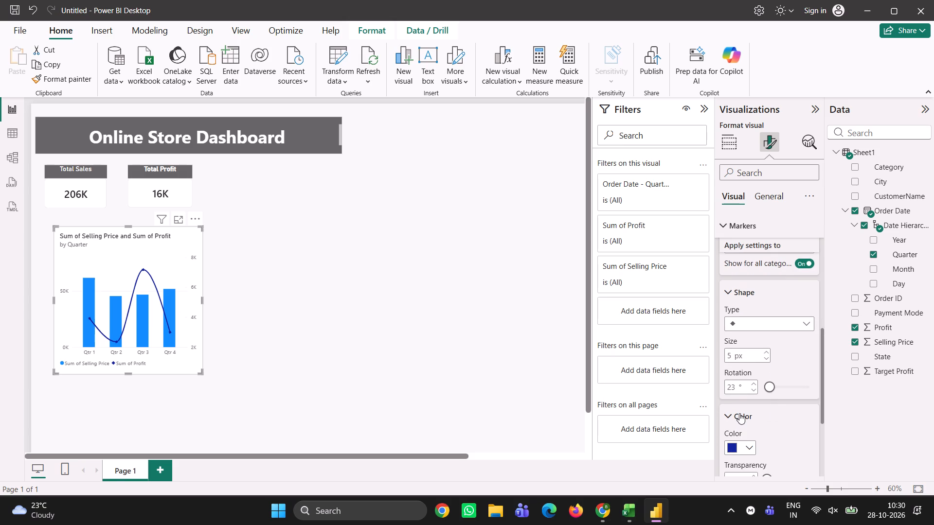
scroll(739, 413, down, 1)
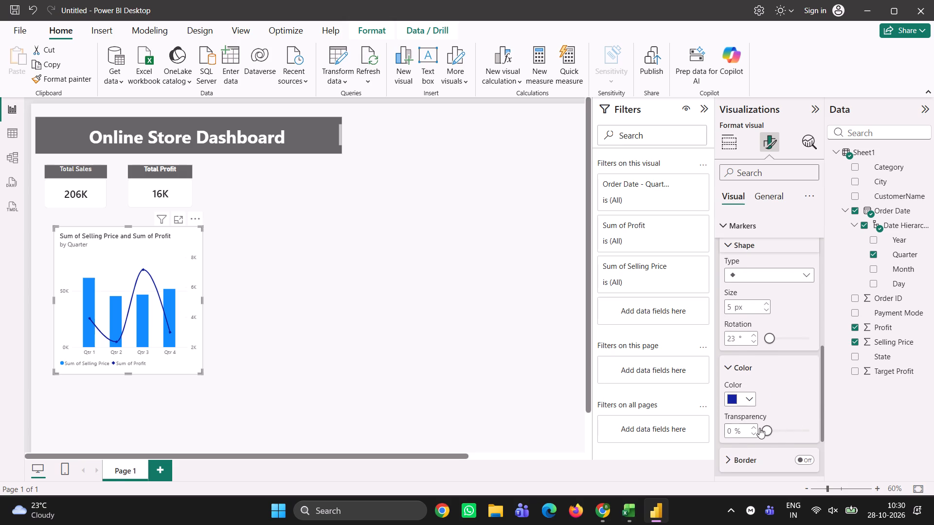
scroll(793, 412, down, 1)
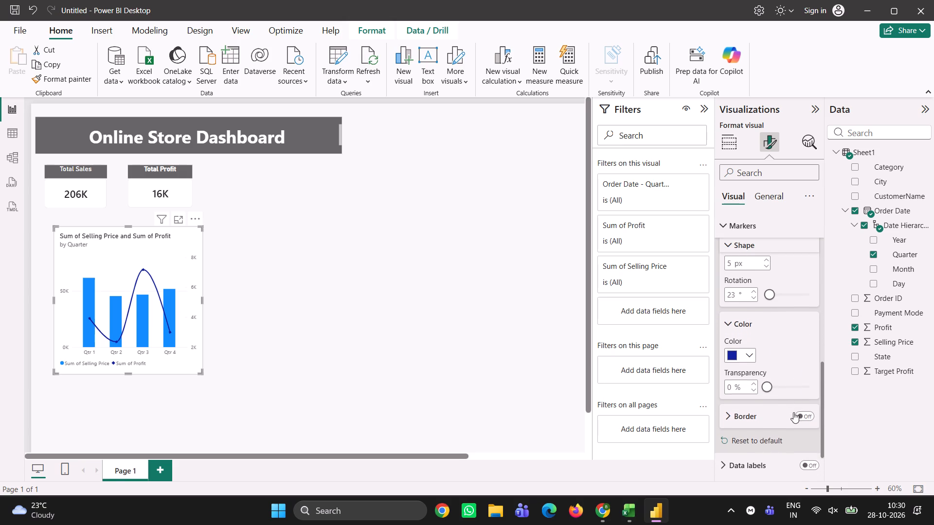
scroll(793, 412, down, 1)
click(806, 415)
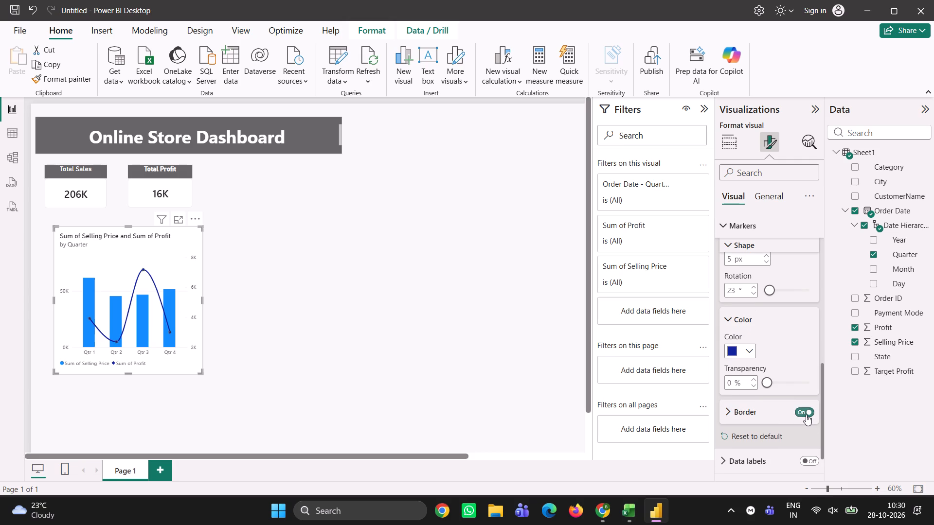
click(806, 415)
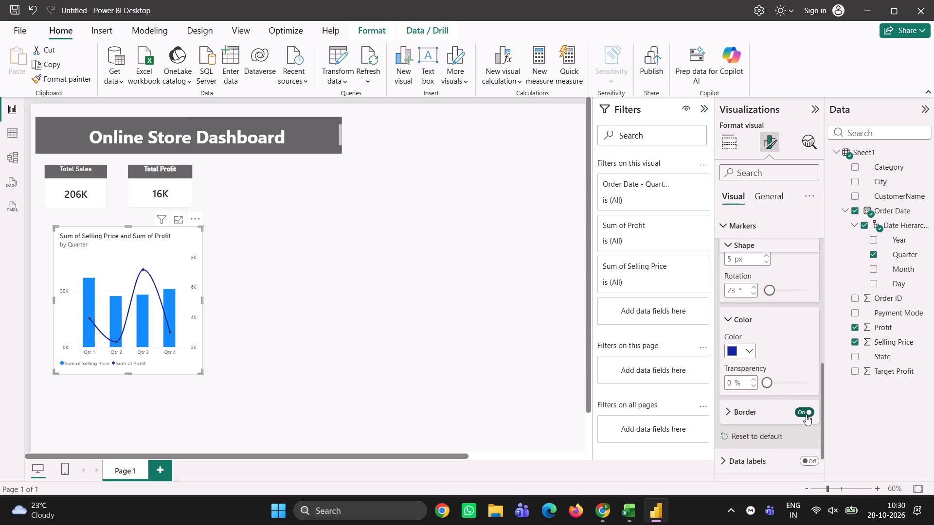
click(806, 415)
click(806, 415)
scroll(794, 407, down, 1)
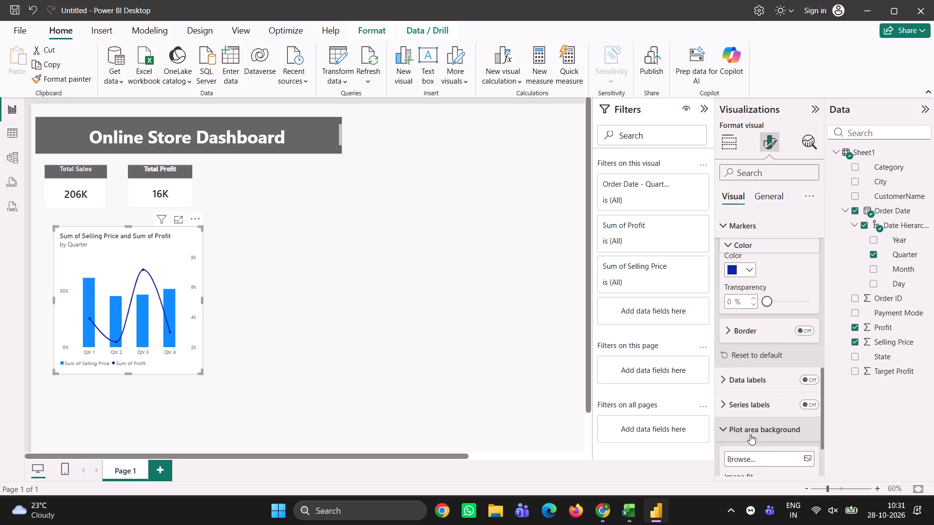
scroll(750, 434, down, 1)
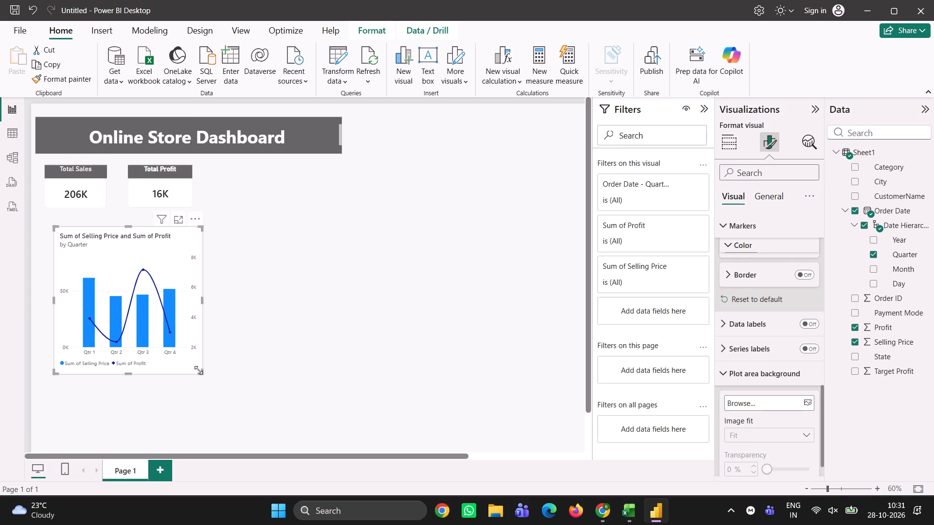
Resize the combo chart to be wider and slightly shorter, keeping its upper-left corner in place.
drag(201, 370, 253, 348)
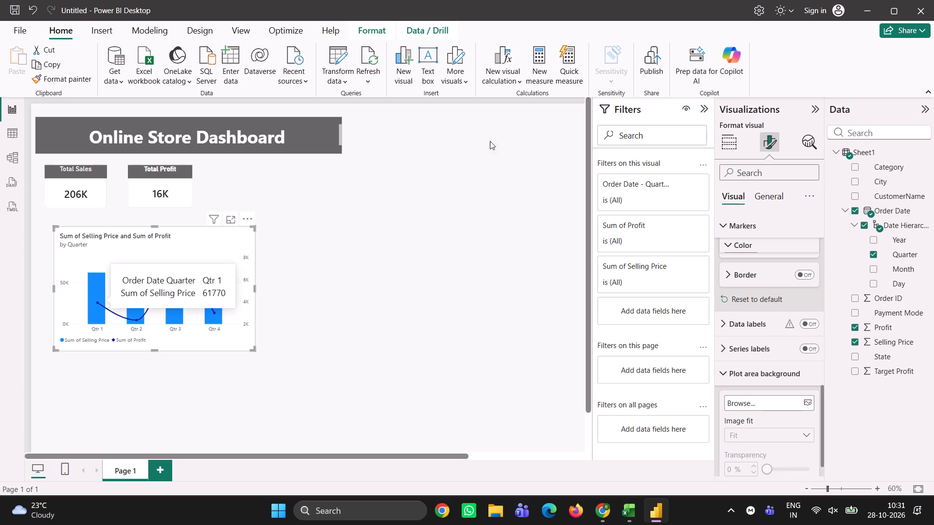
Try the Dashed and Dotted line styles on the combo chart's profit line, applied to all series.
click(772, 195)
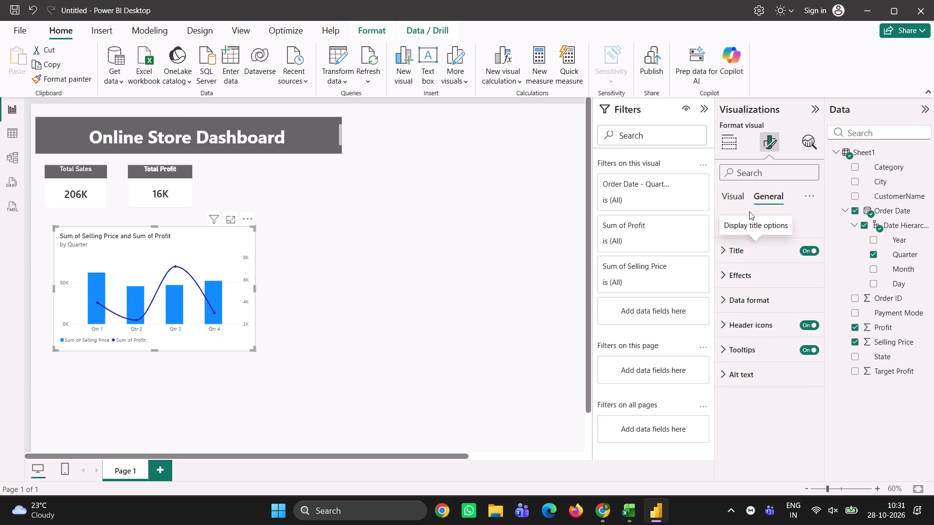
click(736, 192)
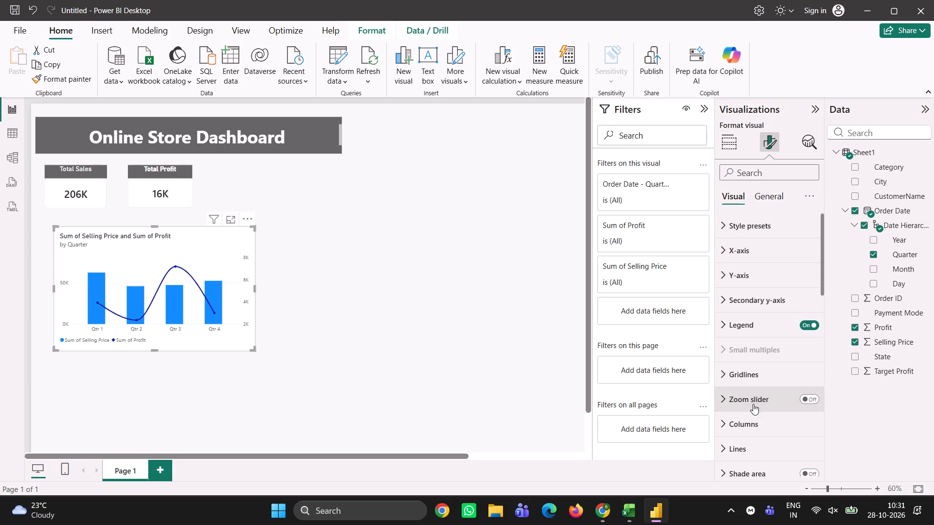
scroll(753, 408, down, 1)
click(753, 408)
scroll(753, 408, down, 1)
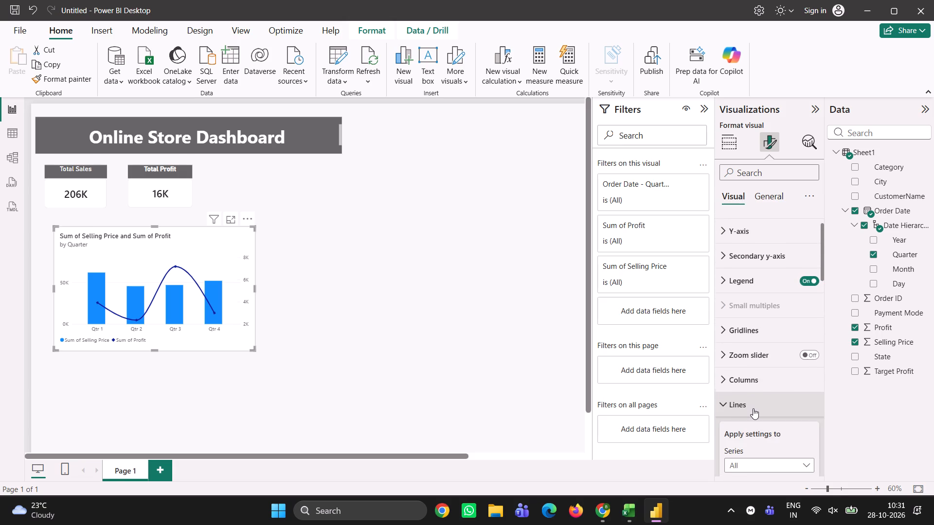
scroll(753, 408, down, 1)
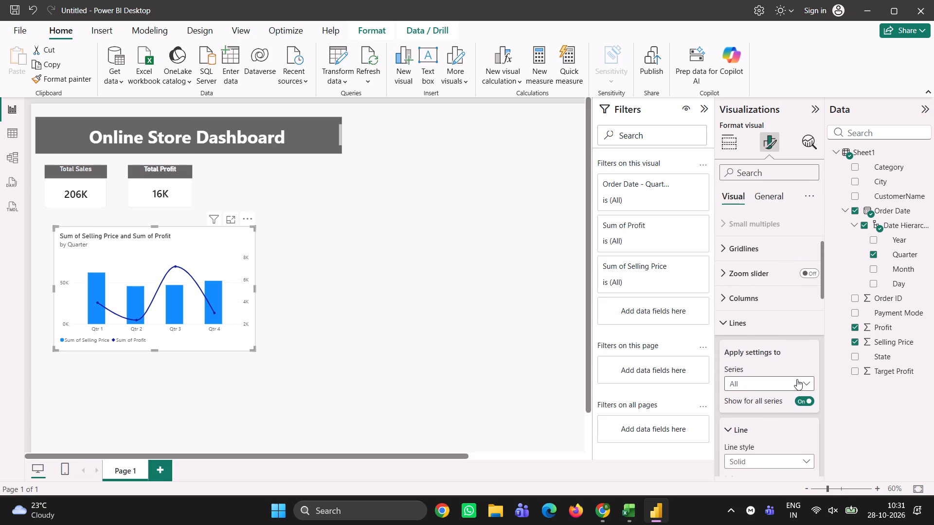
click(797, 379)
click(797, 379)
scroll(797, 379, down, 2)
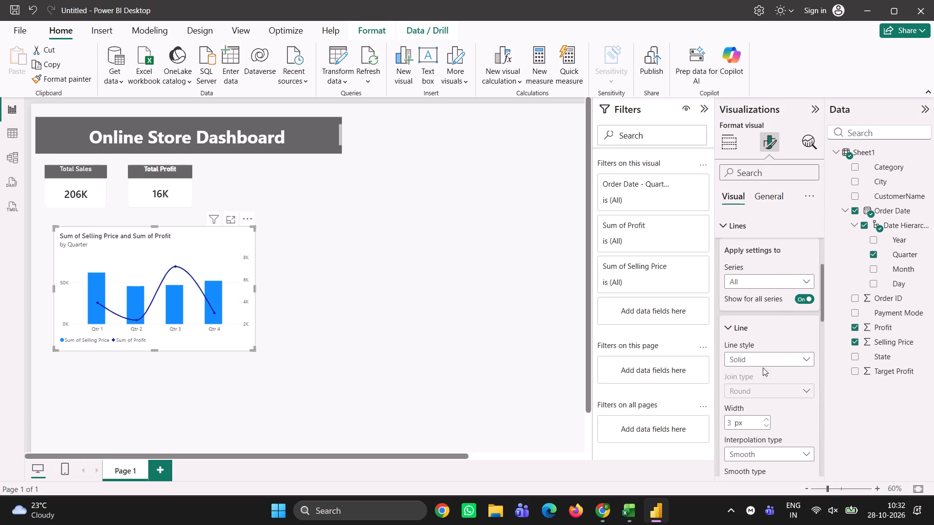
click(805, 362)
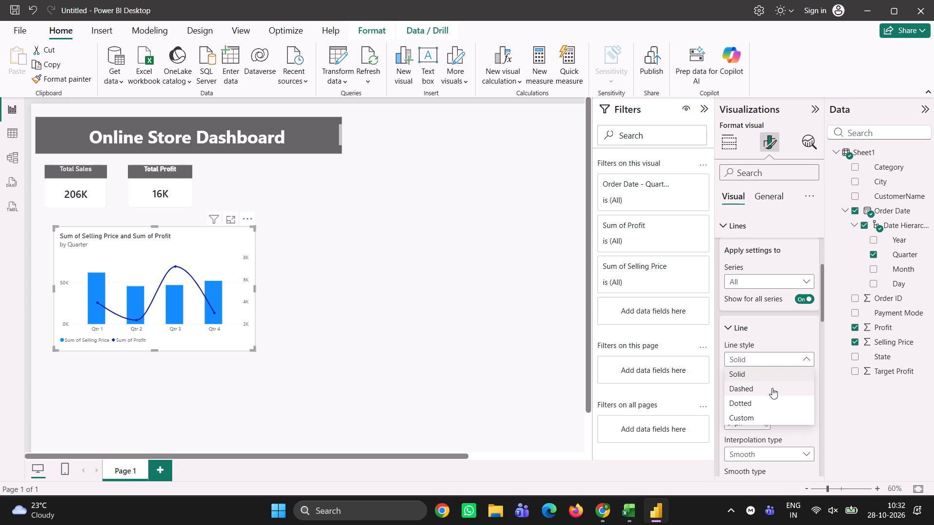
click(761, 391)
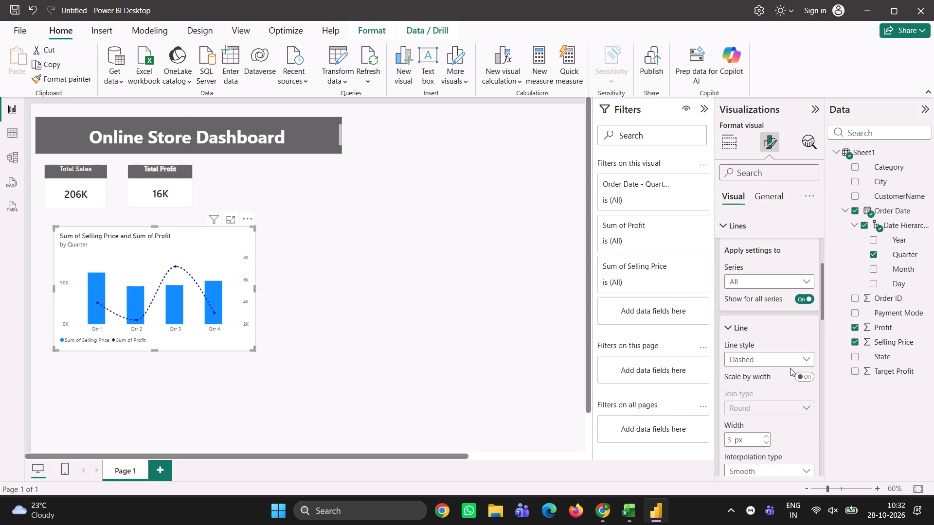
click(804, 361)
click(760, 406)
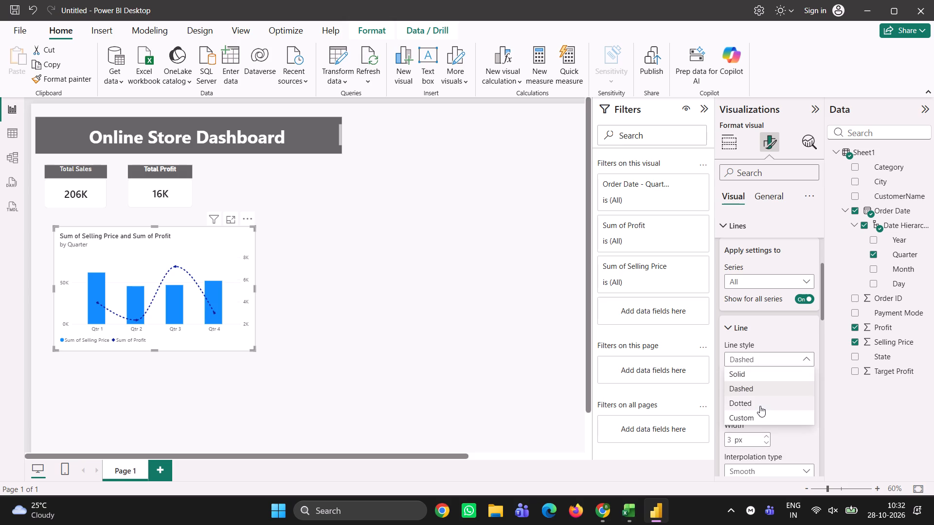
Set the profit line's interpolation type to Linear.
scroll(761, 430, down, 1)
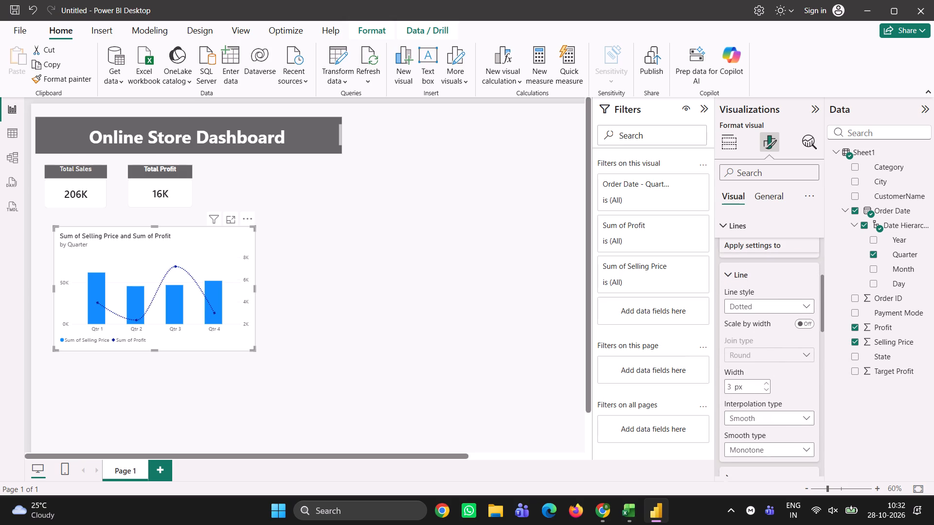
scroll(761, 430, down, 1)
click(780, 422)
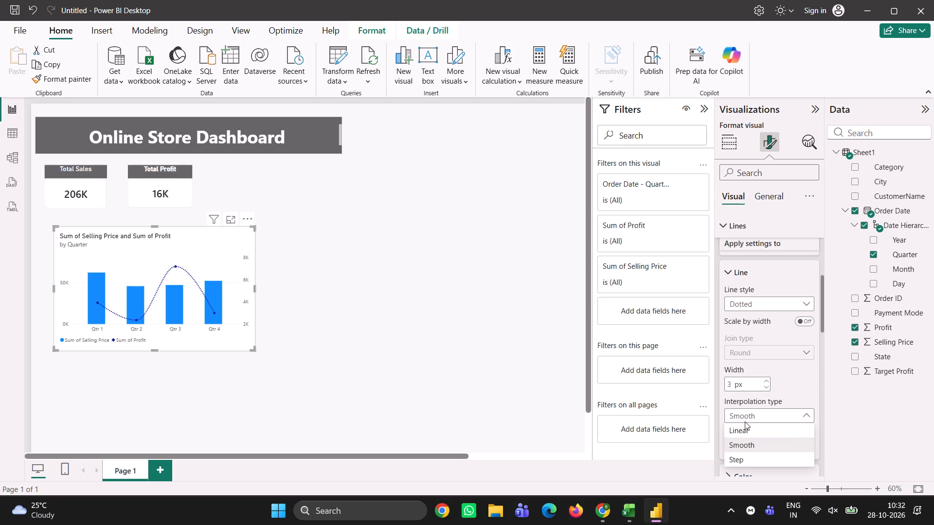
click(739, 428)
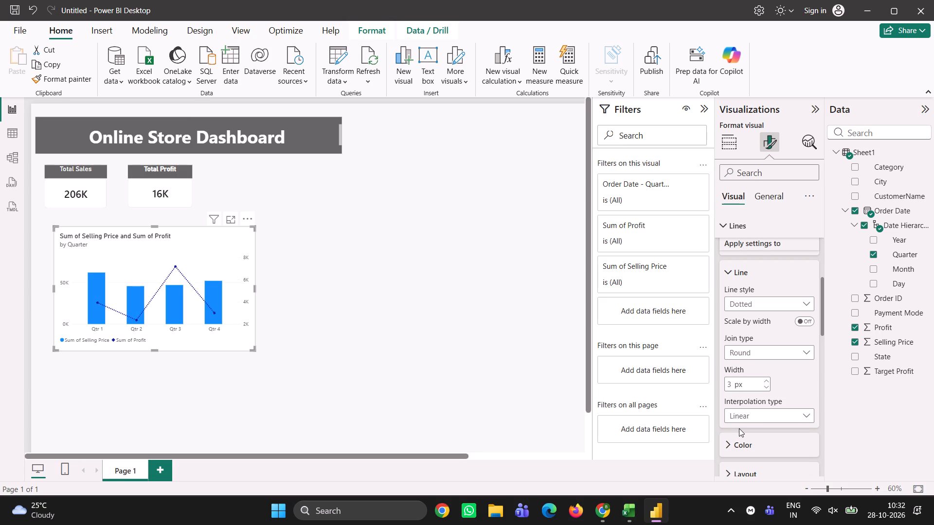
Change the profit line's color to the near-black shade among the recent colors.
scroll(739, 428, down, 1)
click(746, 405)
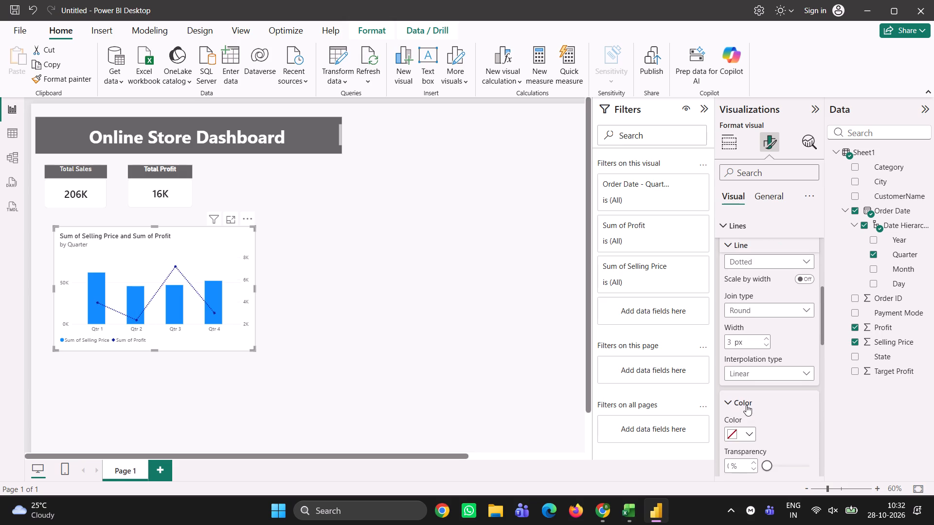
click(750, 432)
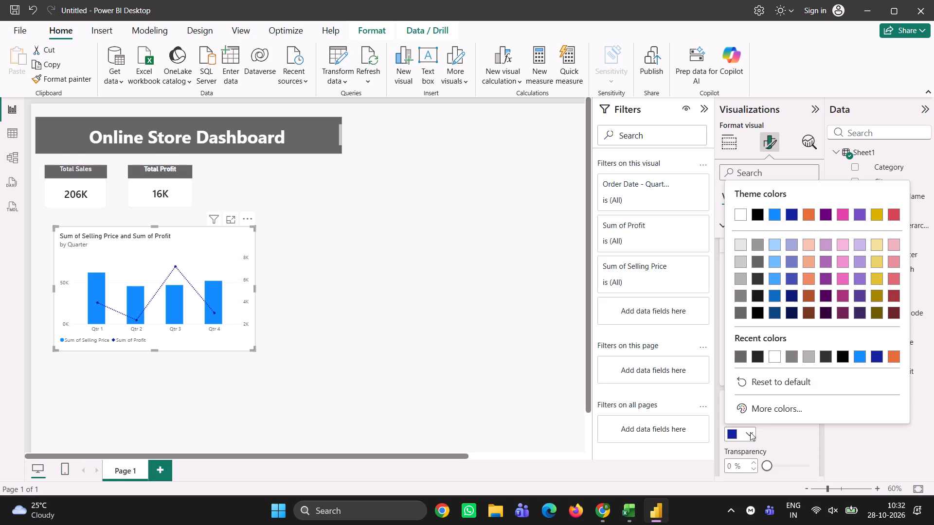
click(756, 354)
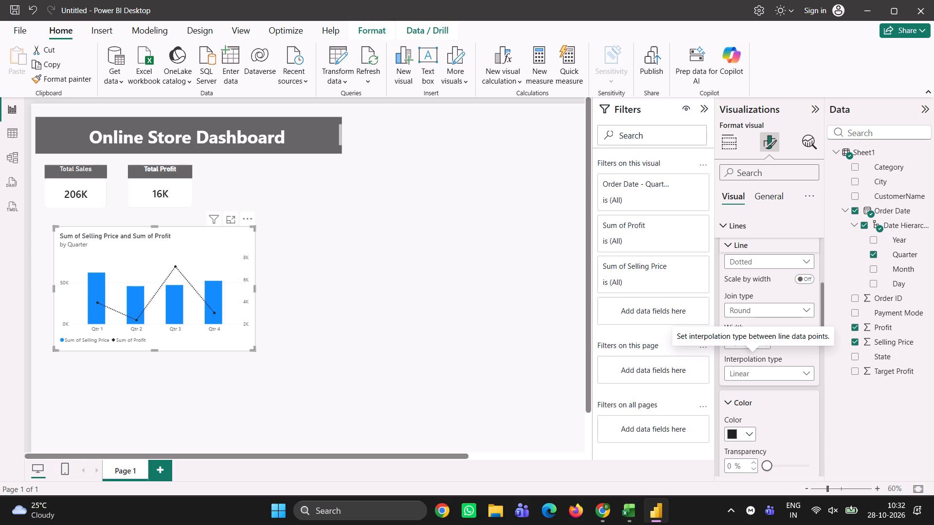
Try the Dashed style on the profit line, set its line style to Solid, and deselect the chart.
scroll(762, 318, up, 1)
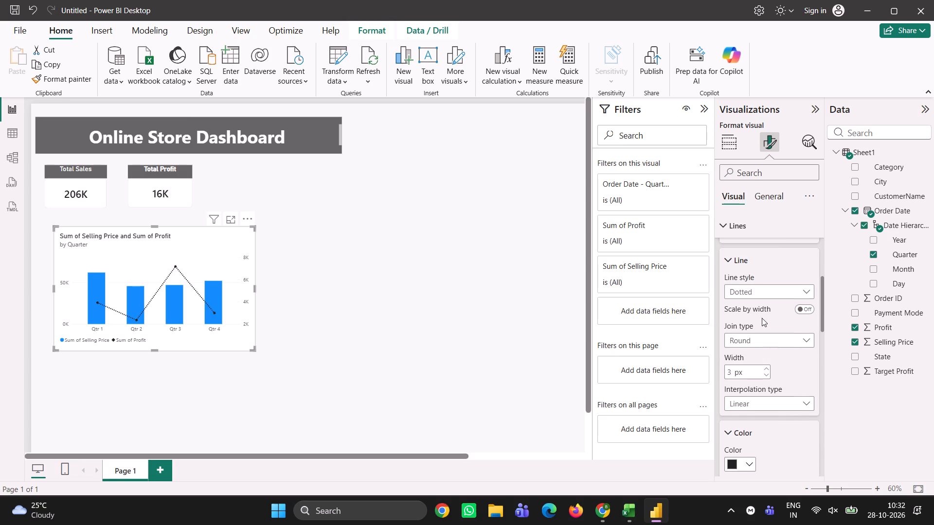
scroll(762, 318, up, 2)
click(789, 307)
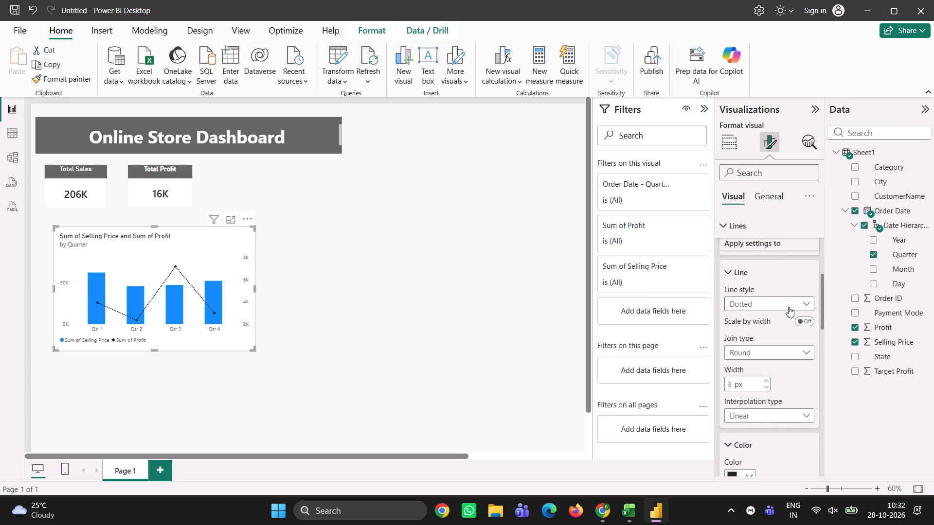
click(741, 329)
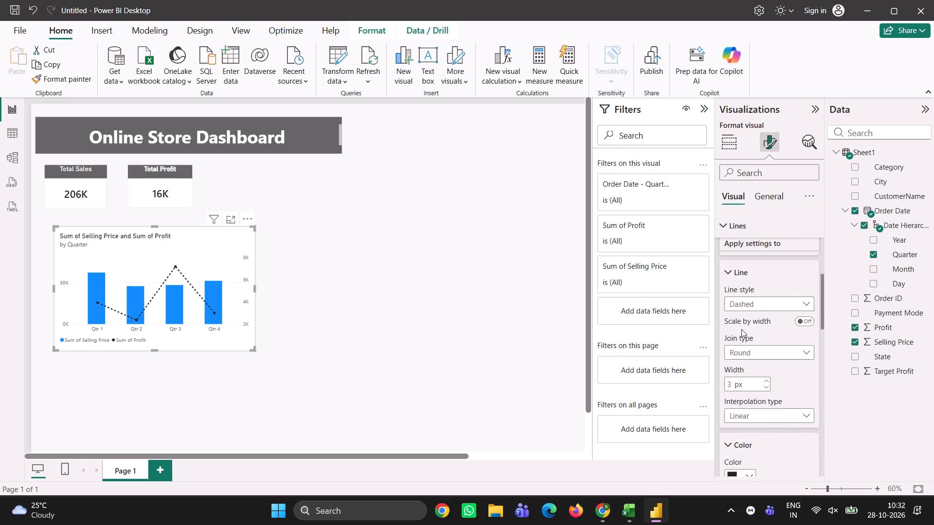
click(779, 303)
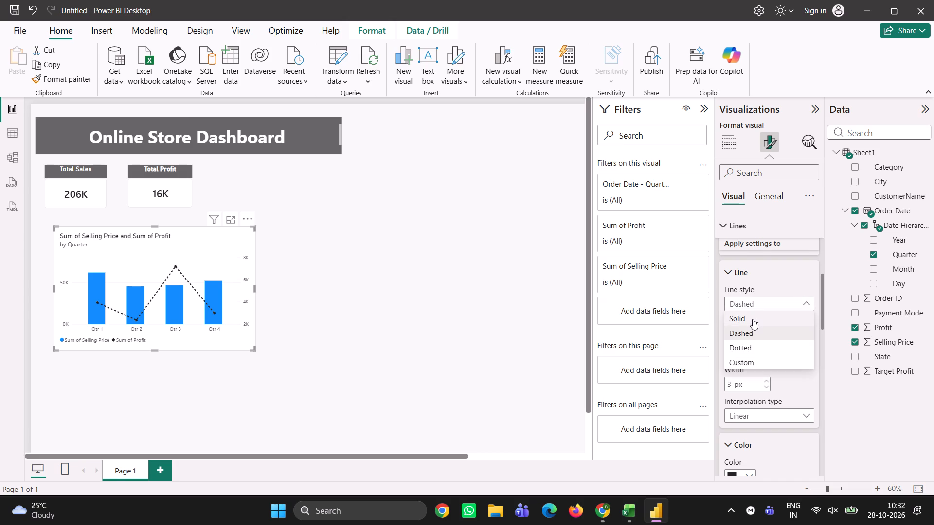
click(753, 319)
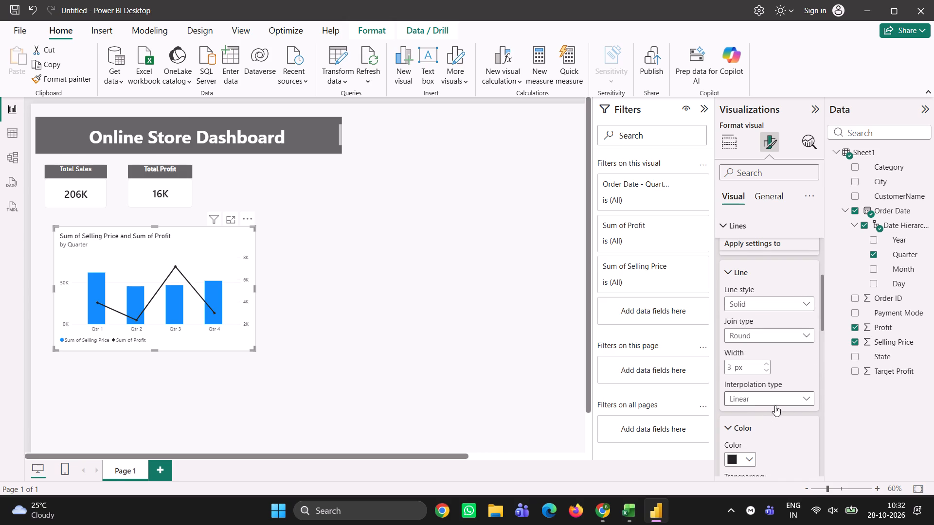
scroll(779, 403, down, 1)
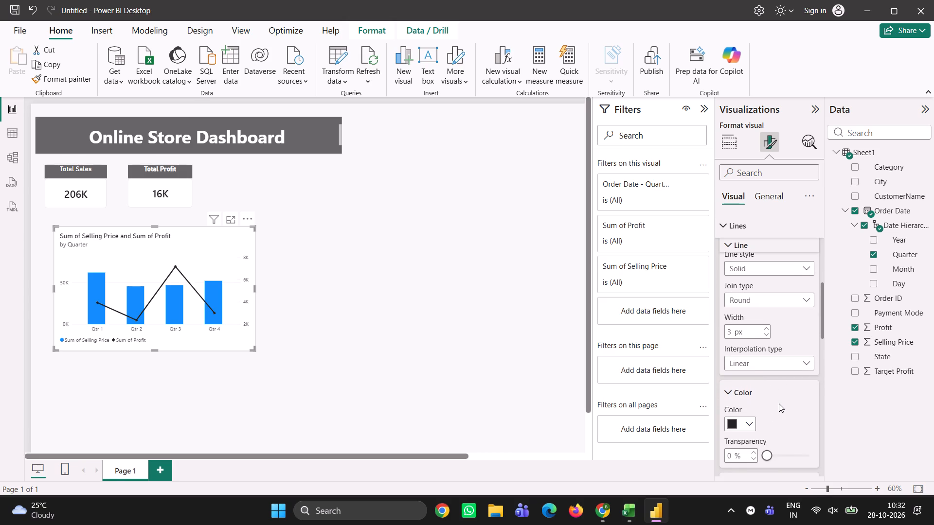
scroll(779, 403, down, 1)
click(456, 306)
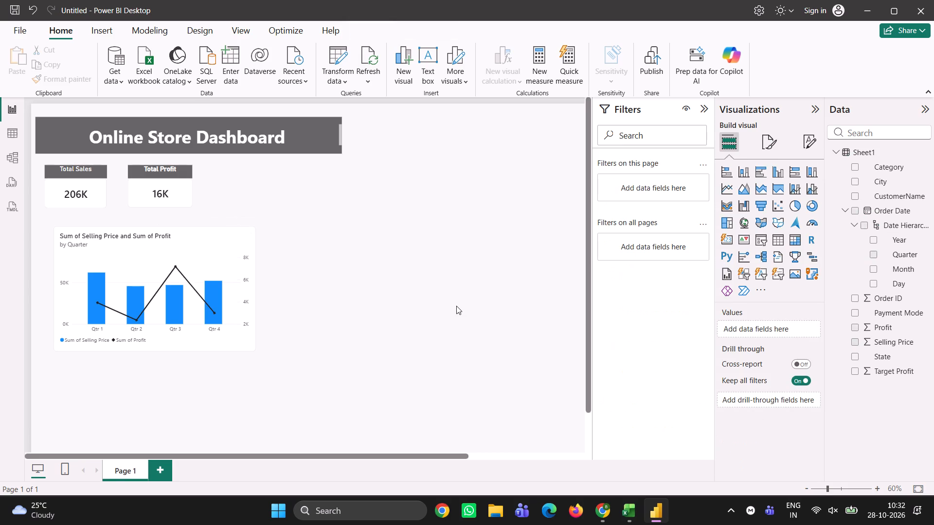
Start saving the untitled report.
click(9, 7)
Save the report in the Documents folder under the name "online tore dashboard".
click(346, 173)
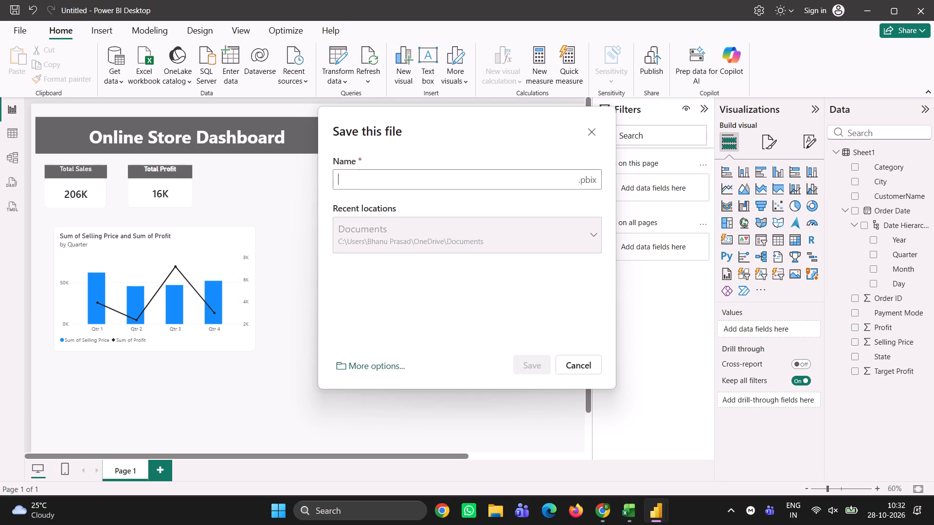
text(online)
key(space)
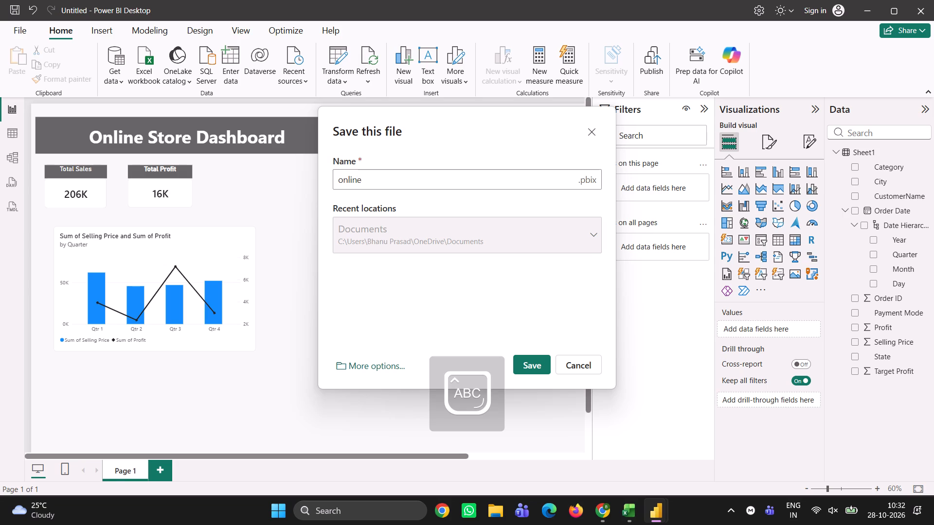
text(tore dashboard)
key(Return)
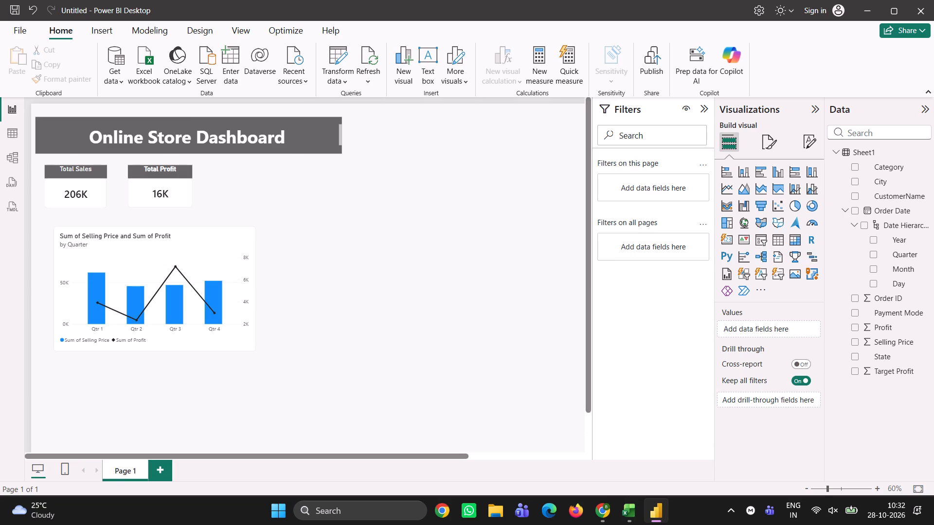
Close Power BI Desktop and the Excel start window.
click(919, 9)
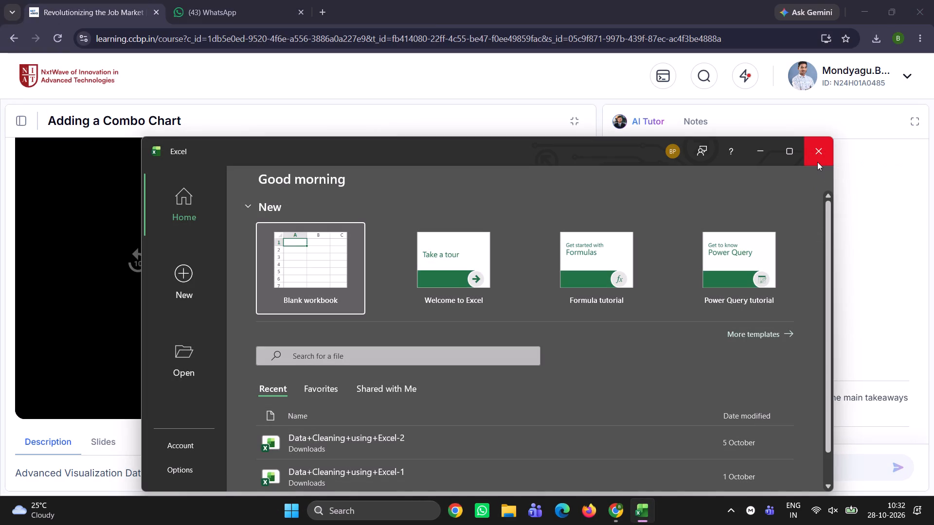
click(817, 162)
In Chrome, close the learning portal tab with the Adding a Combo Chart lesson.
key(super+x)
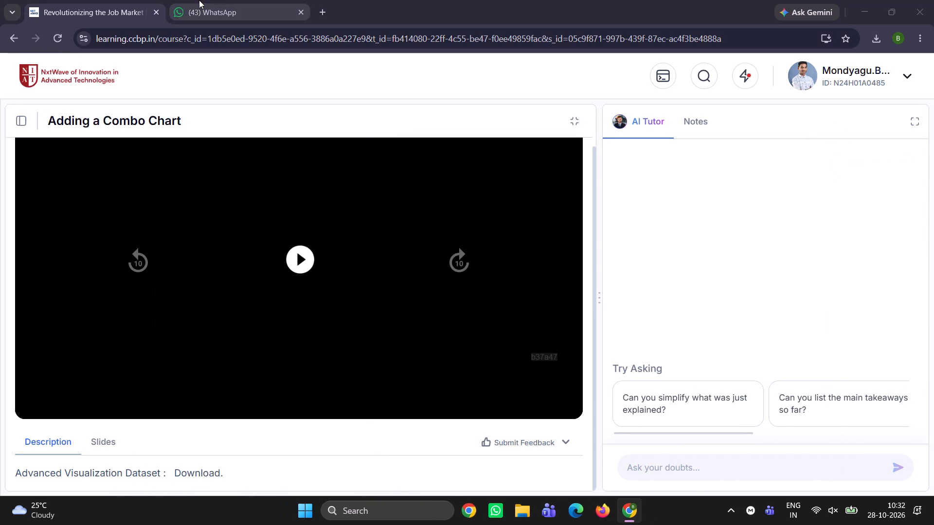
click(156, 12)
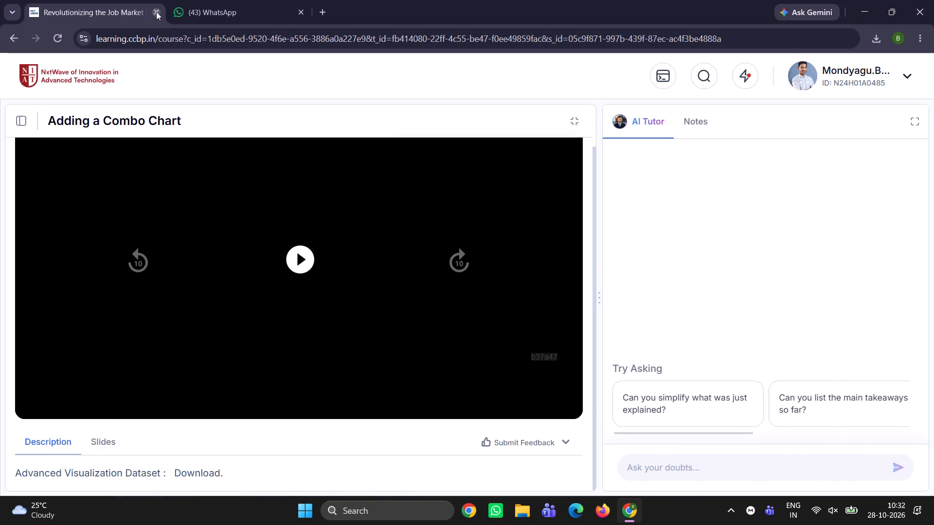